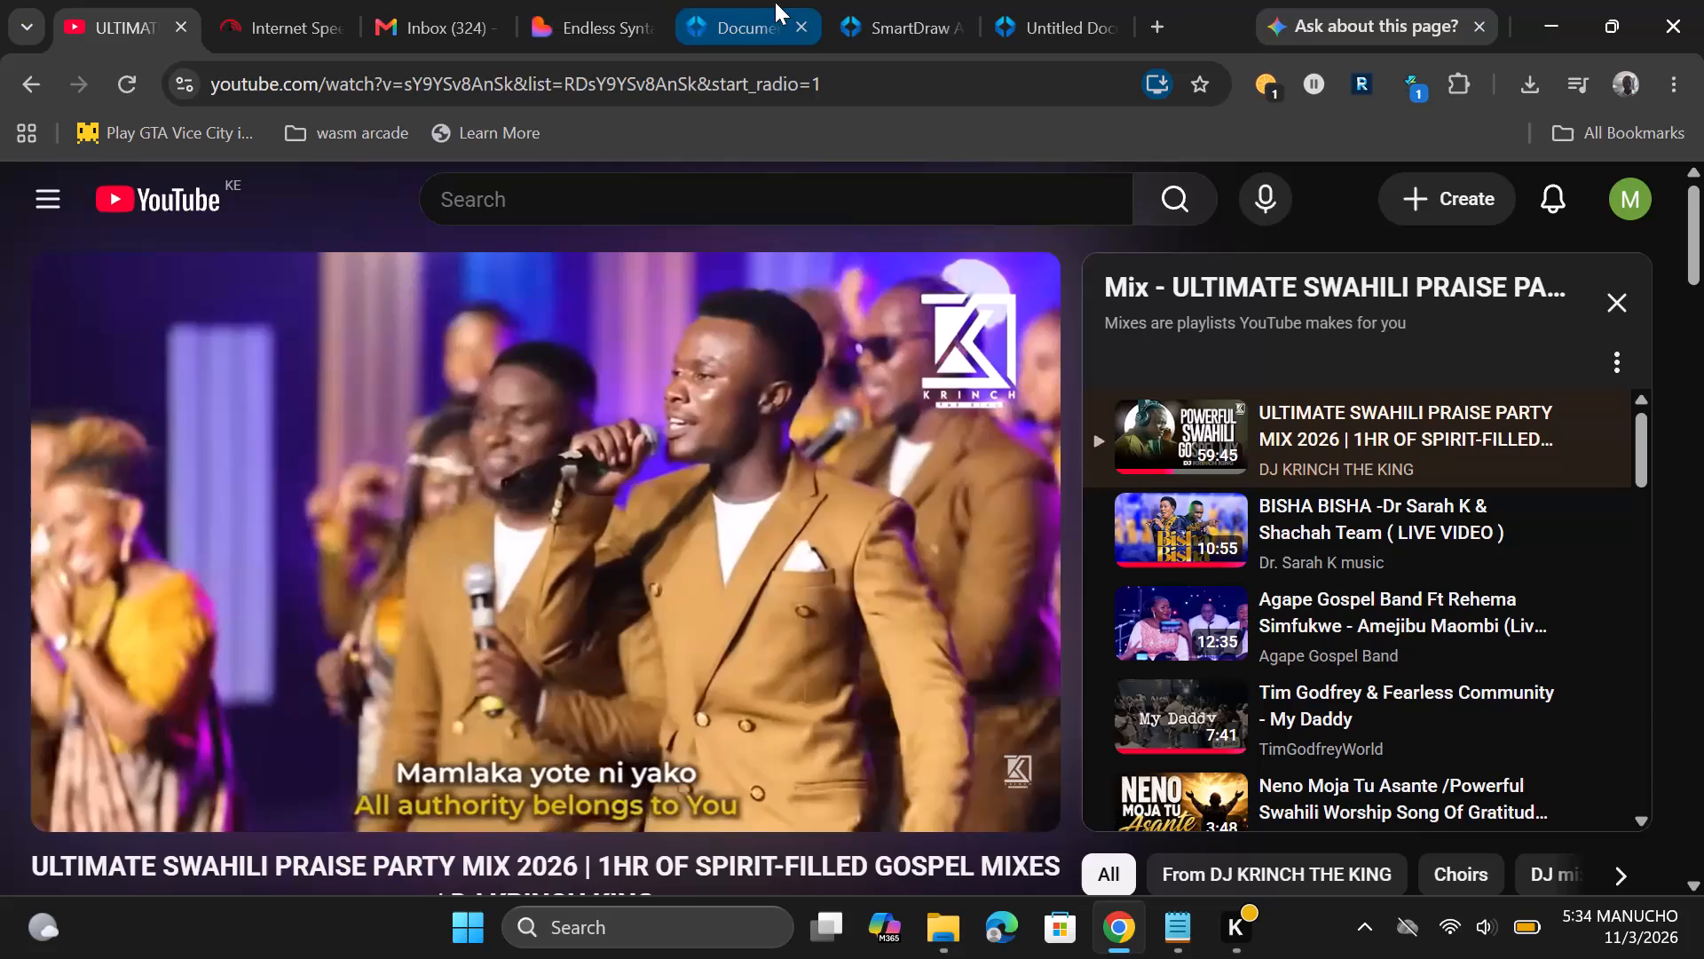
Open the Car Wiring Diagram example from SmartDraw's Engineering templates, in full screen with the Tools and Symbols pane collapsed.
{"action": "left_click", "coordinate": [895, 12]}
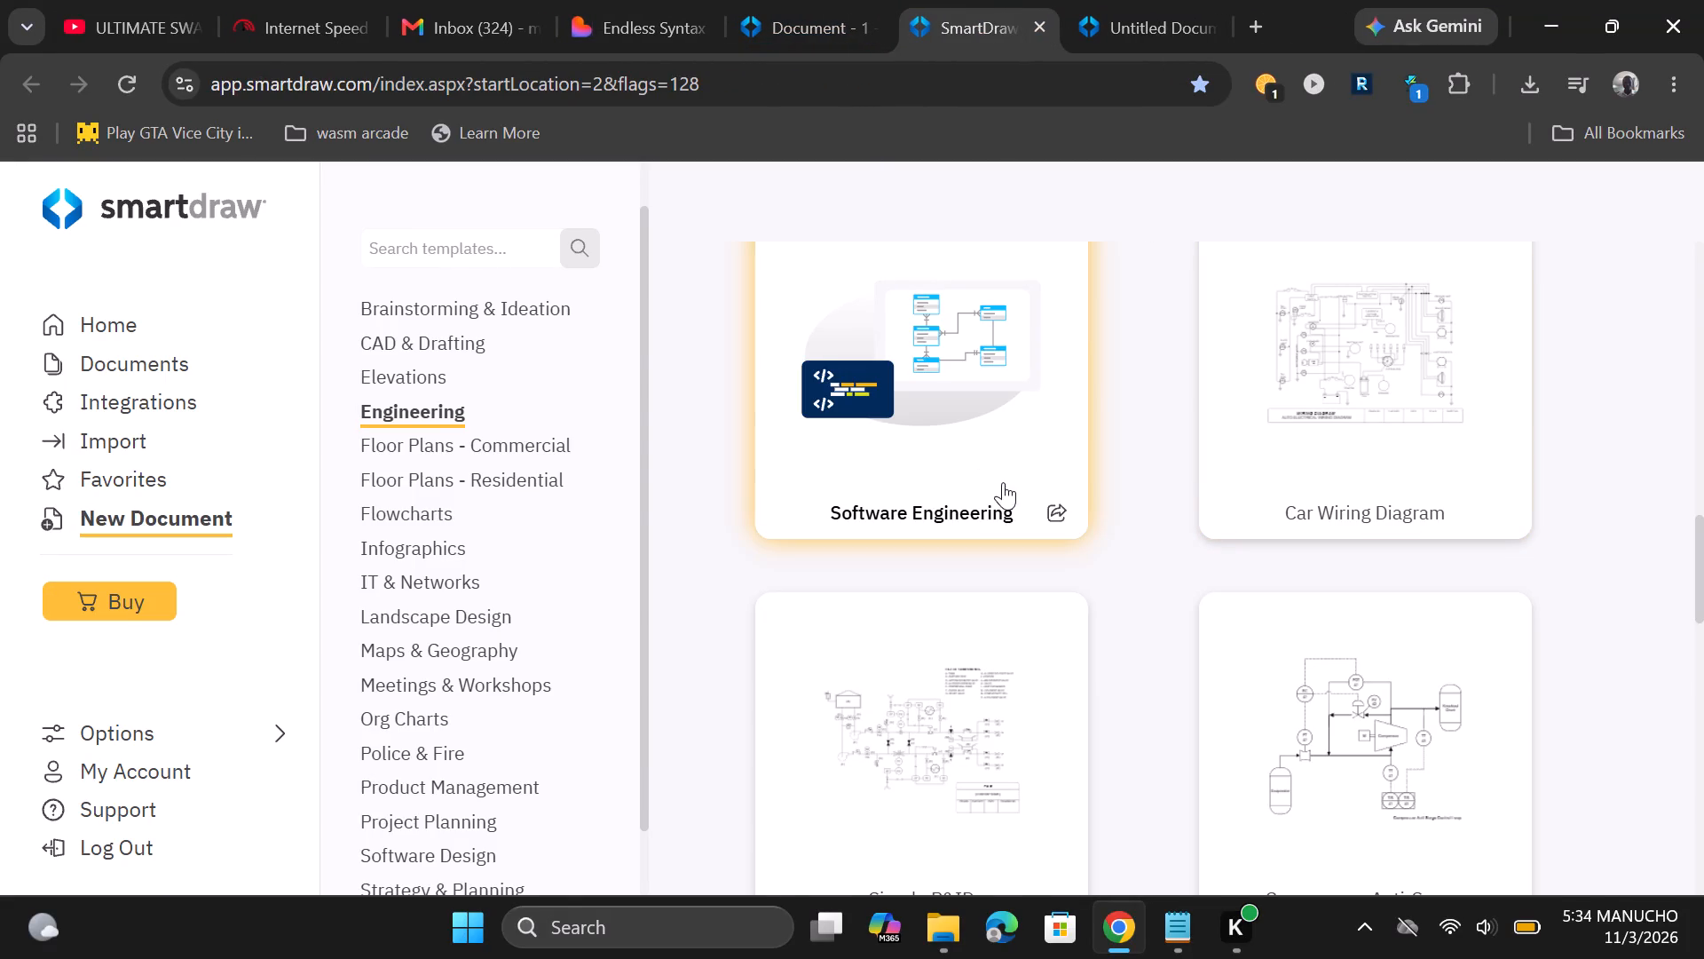
{"action": "left_click", "coordinate": [1349, 412]}
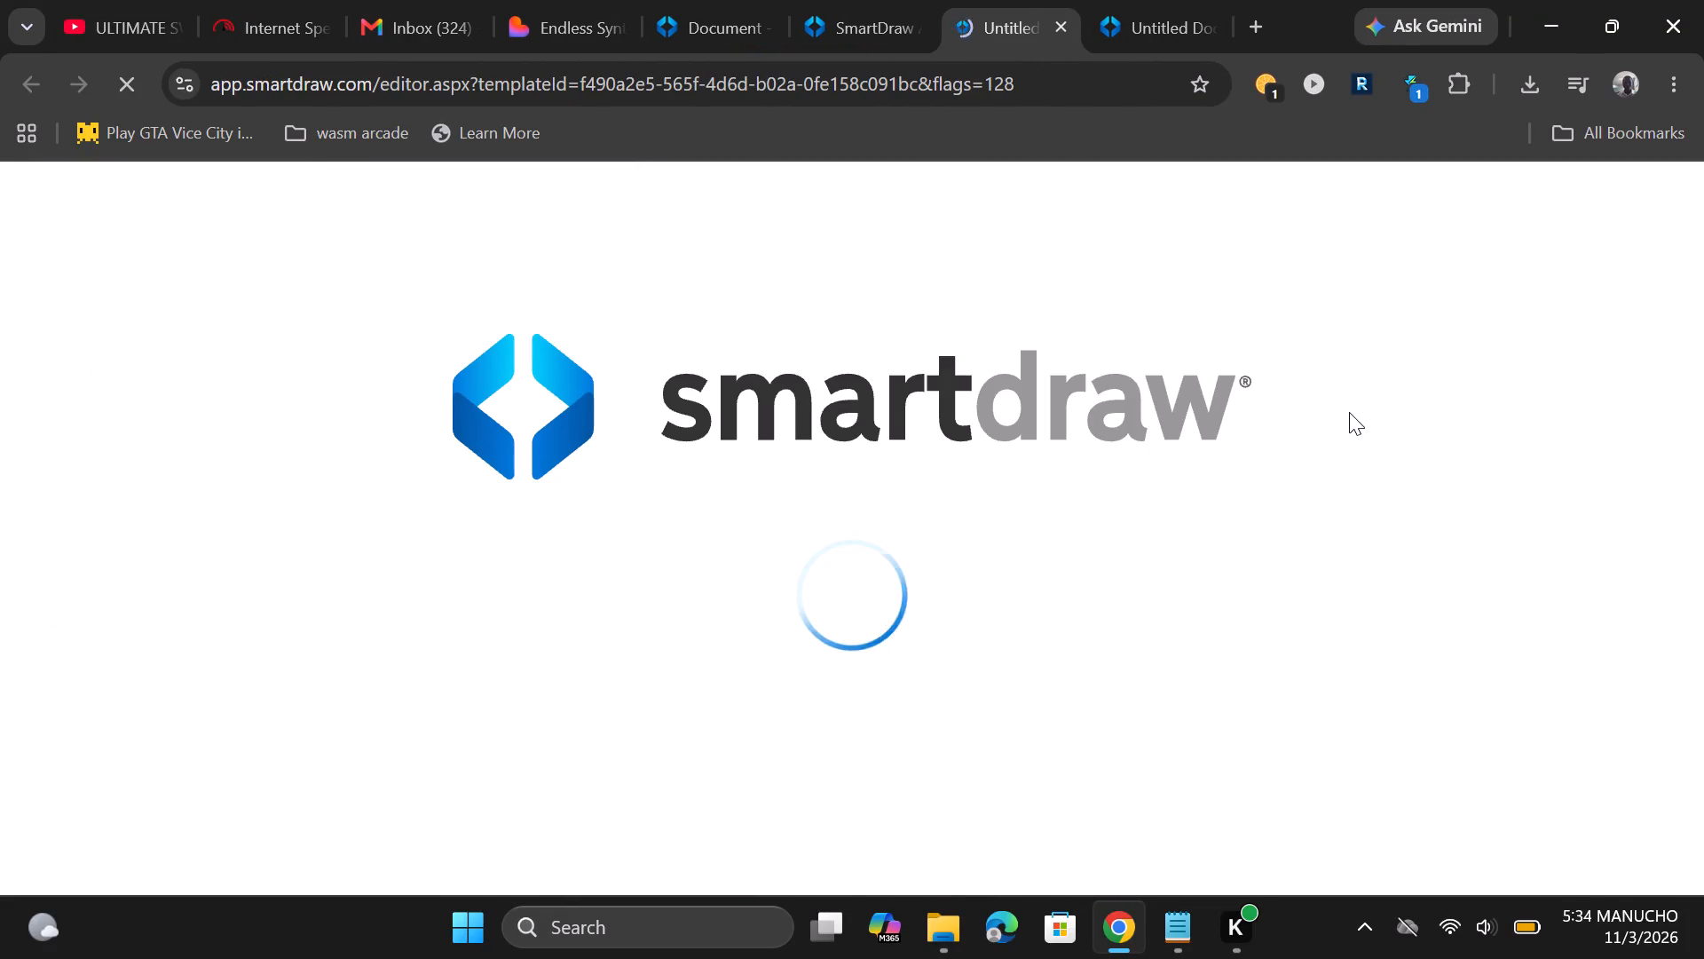
{"action": "key", "text": "F11"}
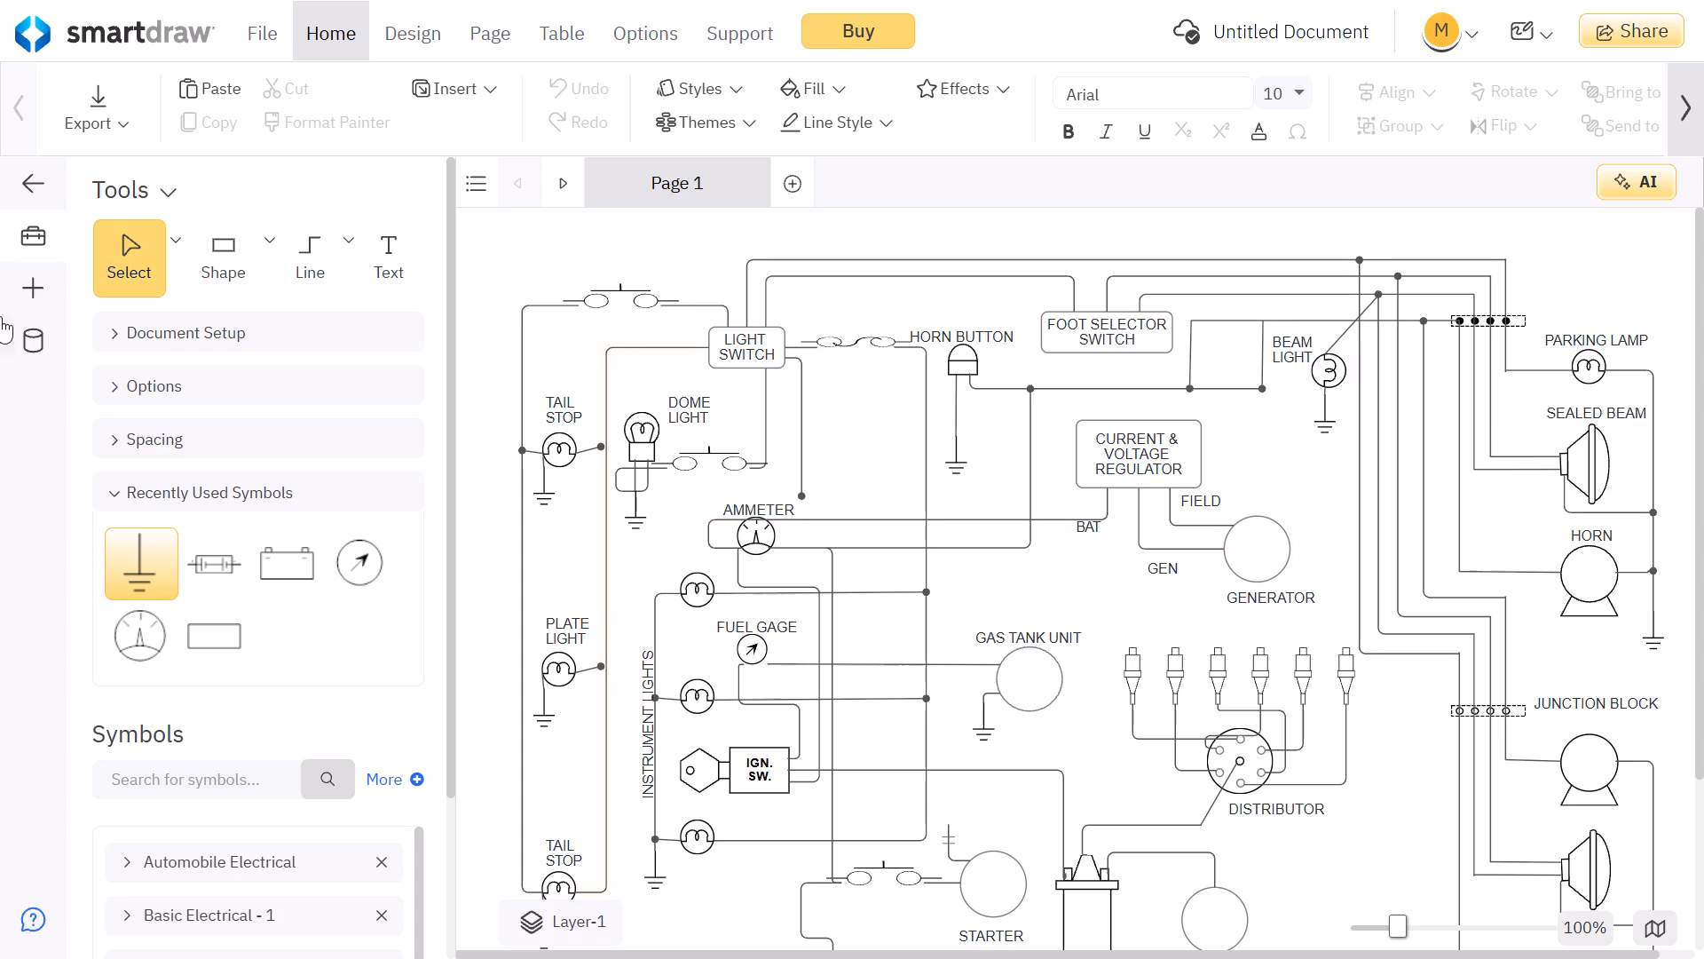
{"action": "left_click", "coordinate": [35, 183]}
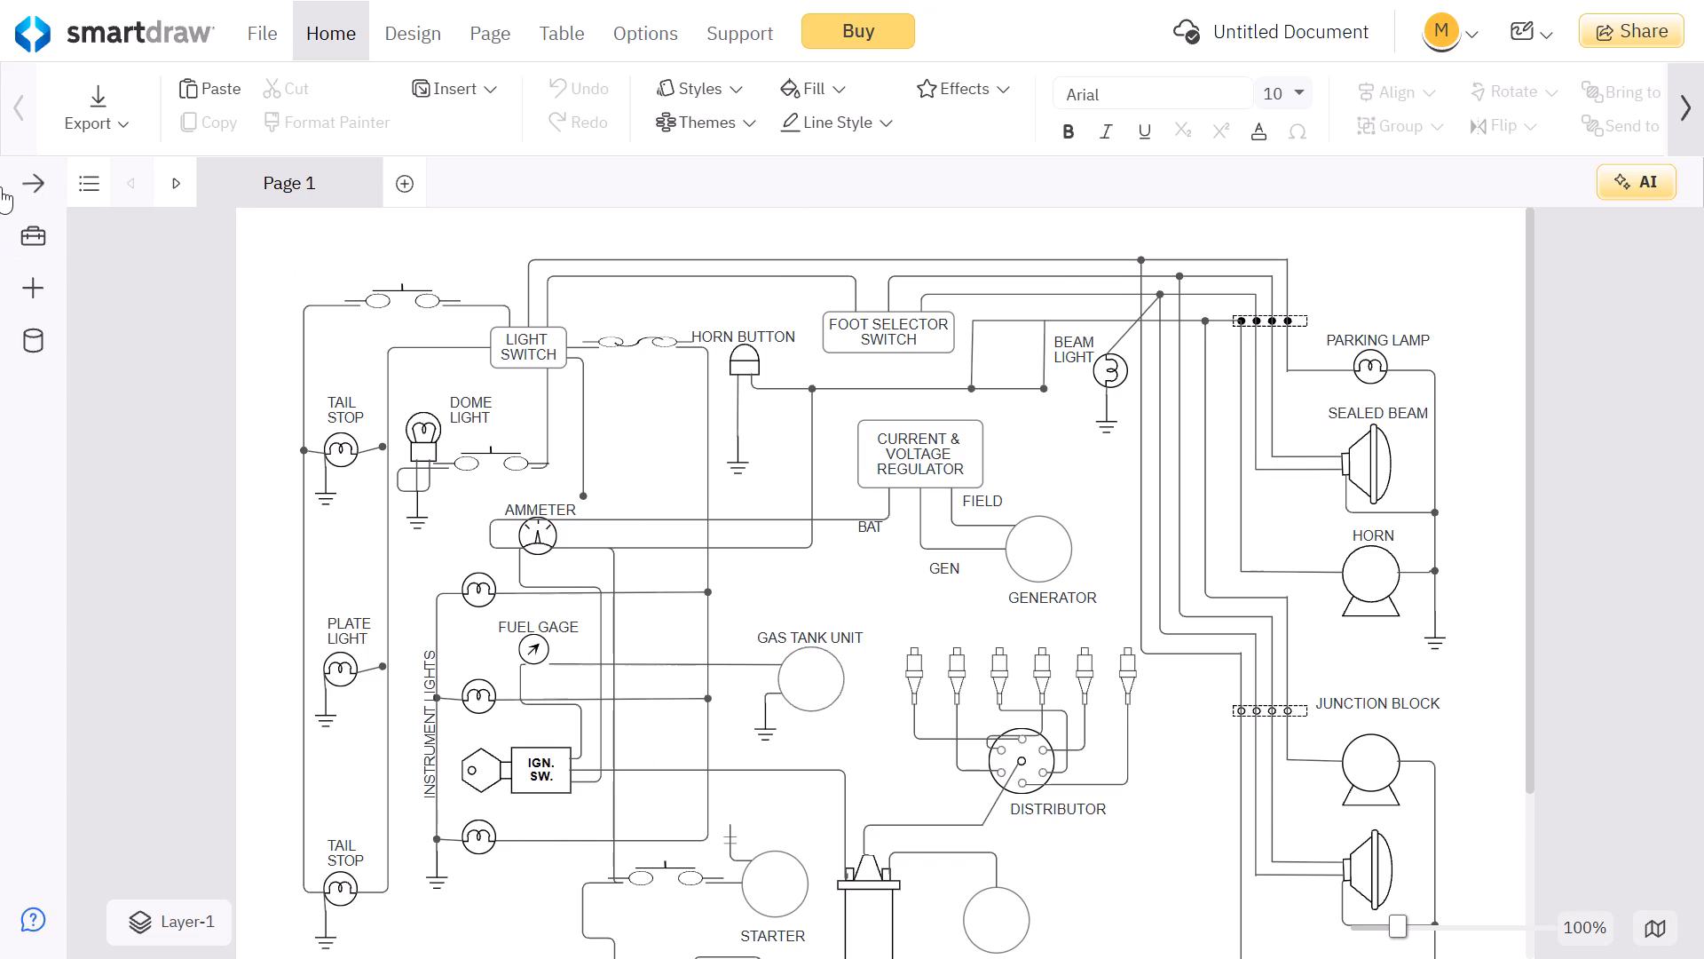
Move the long vertical wire beside the tail stop and plate lights outward to the page's left edge.
{"action": "scroll", "coordinate": [383, 444], "scroll_direction": "down", "scroll_amount": 2}
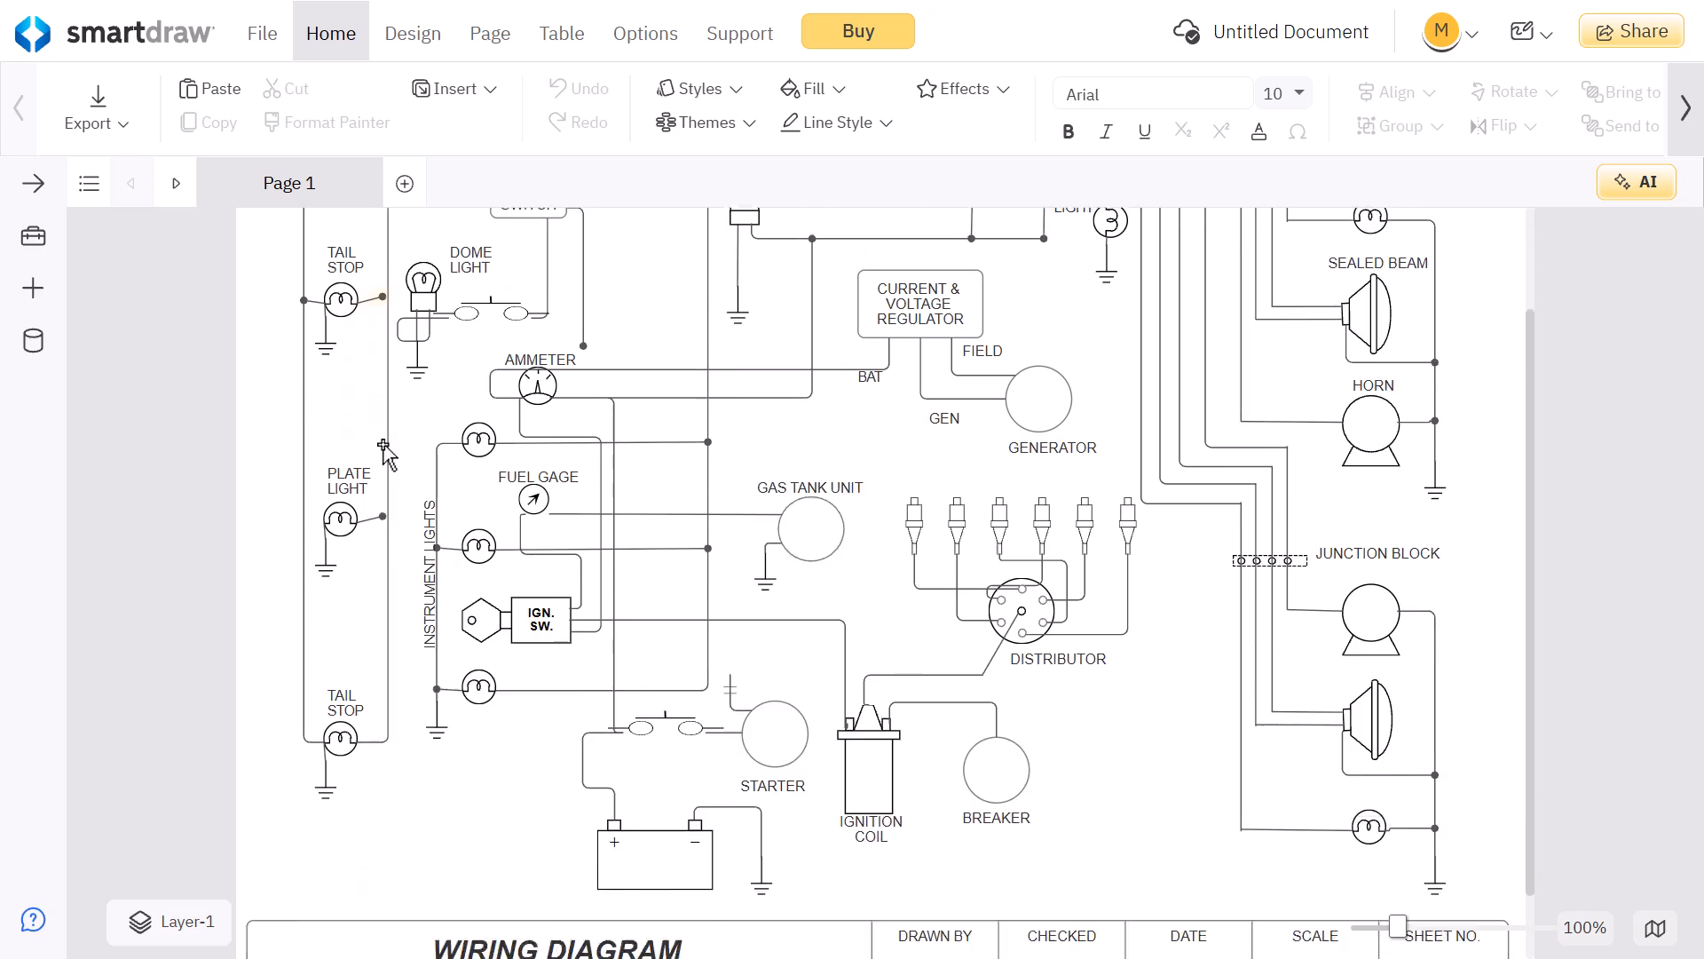
{"action": "scroll", "coordinate": [383, 444], "scroll_direction": "down", "scroll_amount": 3}
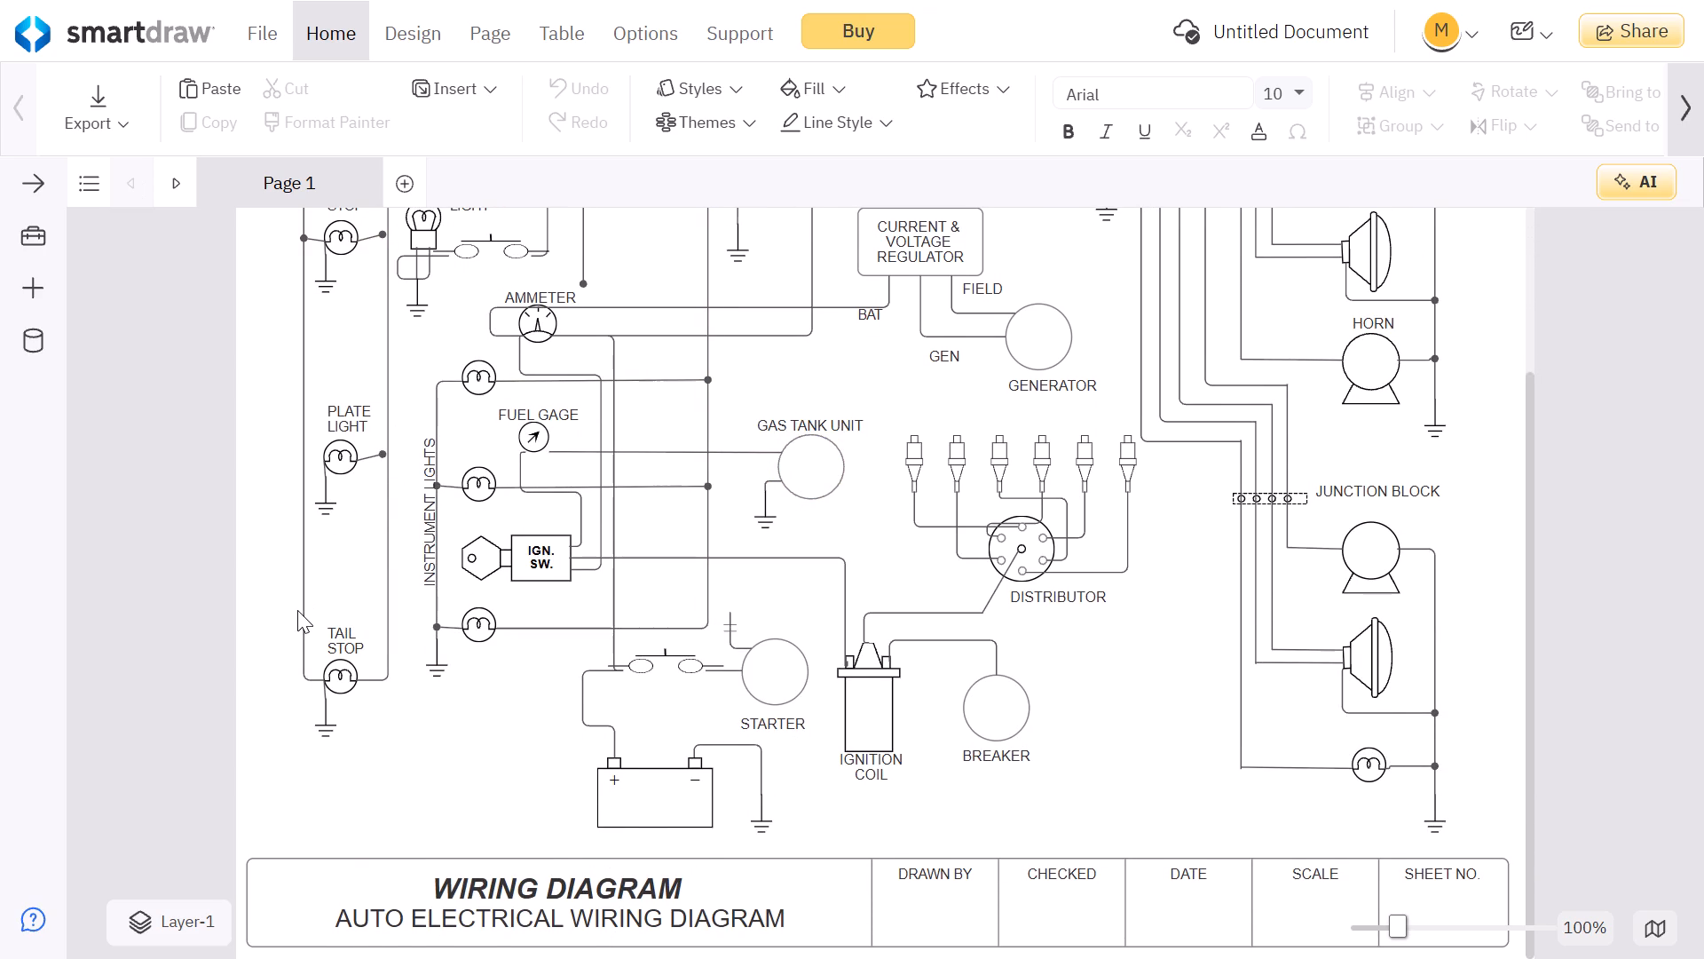
{"action": "left_click_drag", "start_coordinate": [306, 605], "coordinate": [243, 634]}
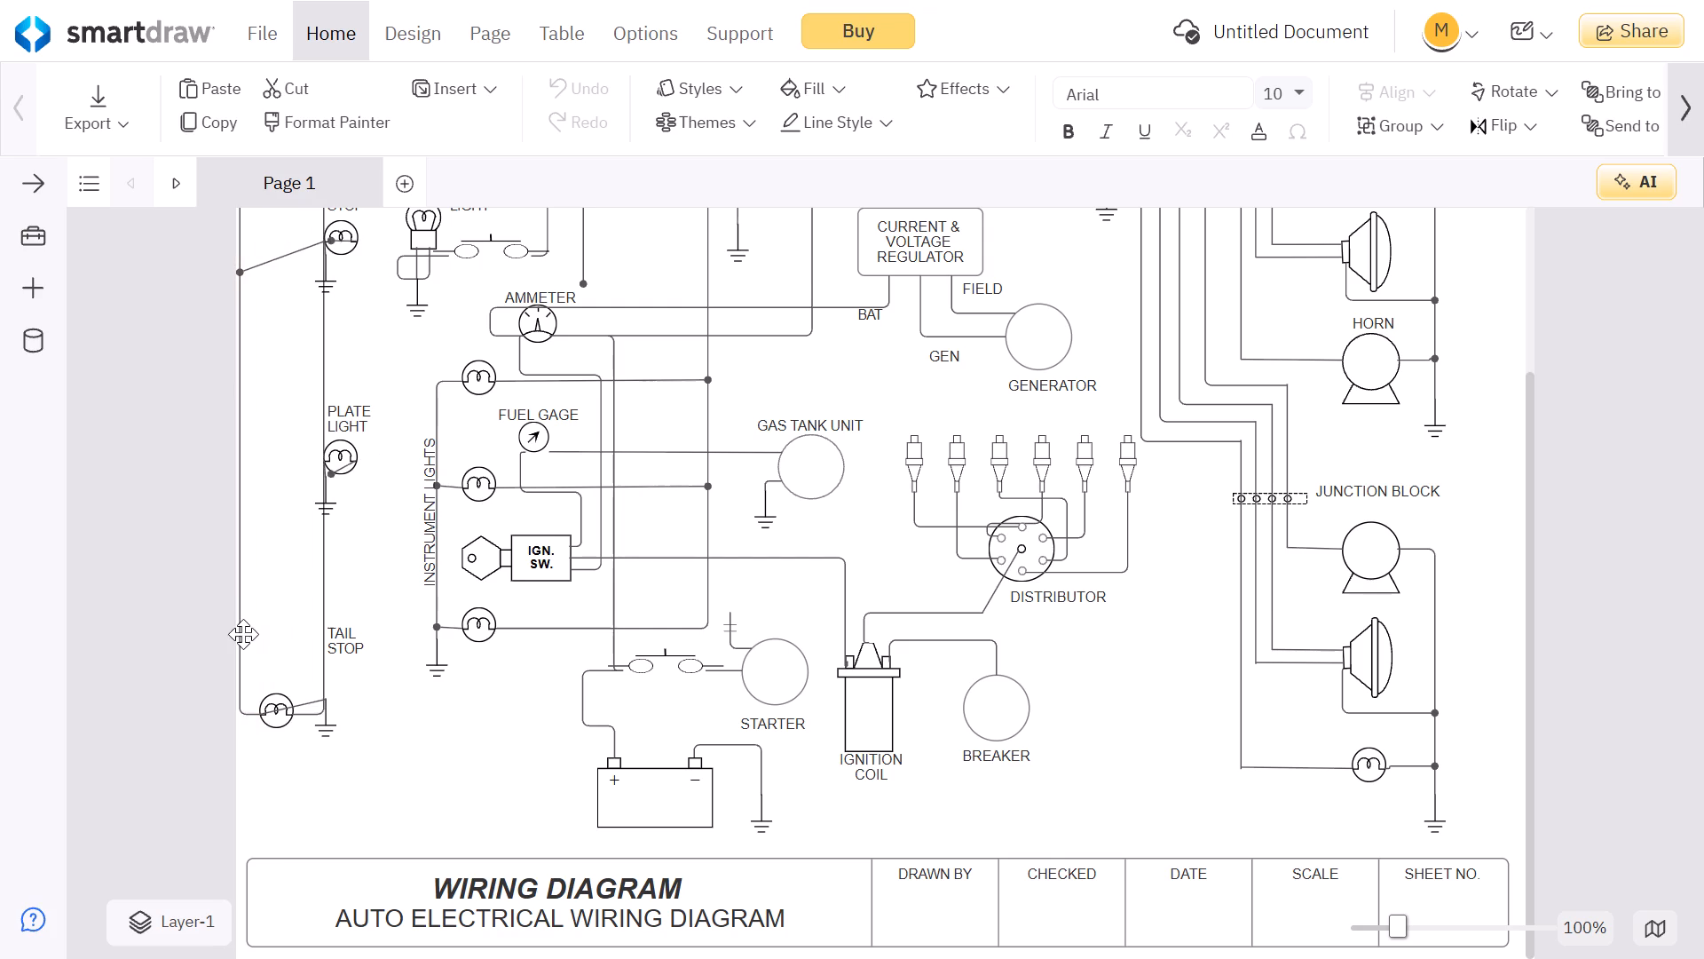
{"action": "left_click_drag", "start_coordinate": [243, 634], "coordinate": [244, 634]}
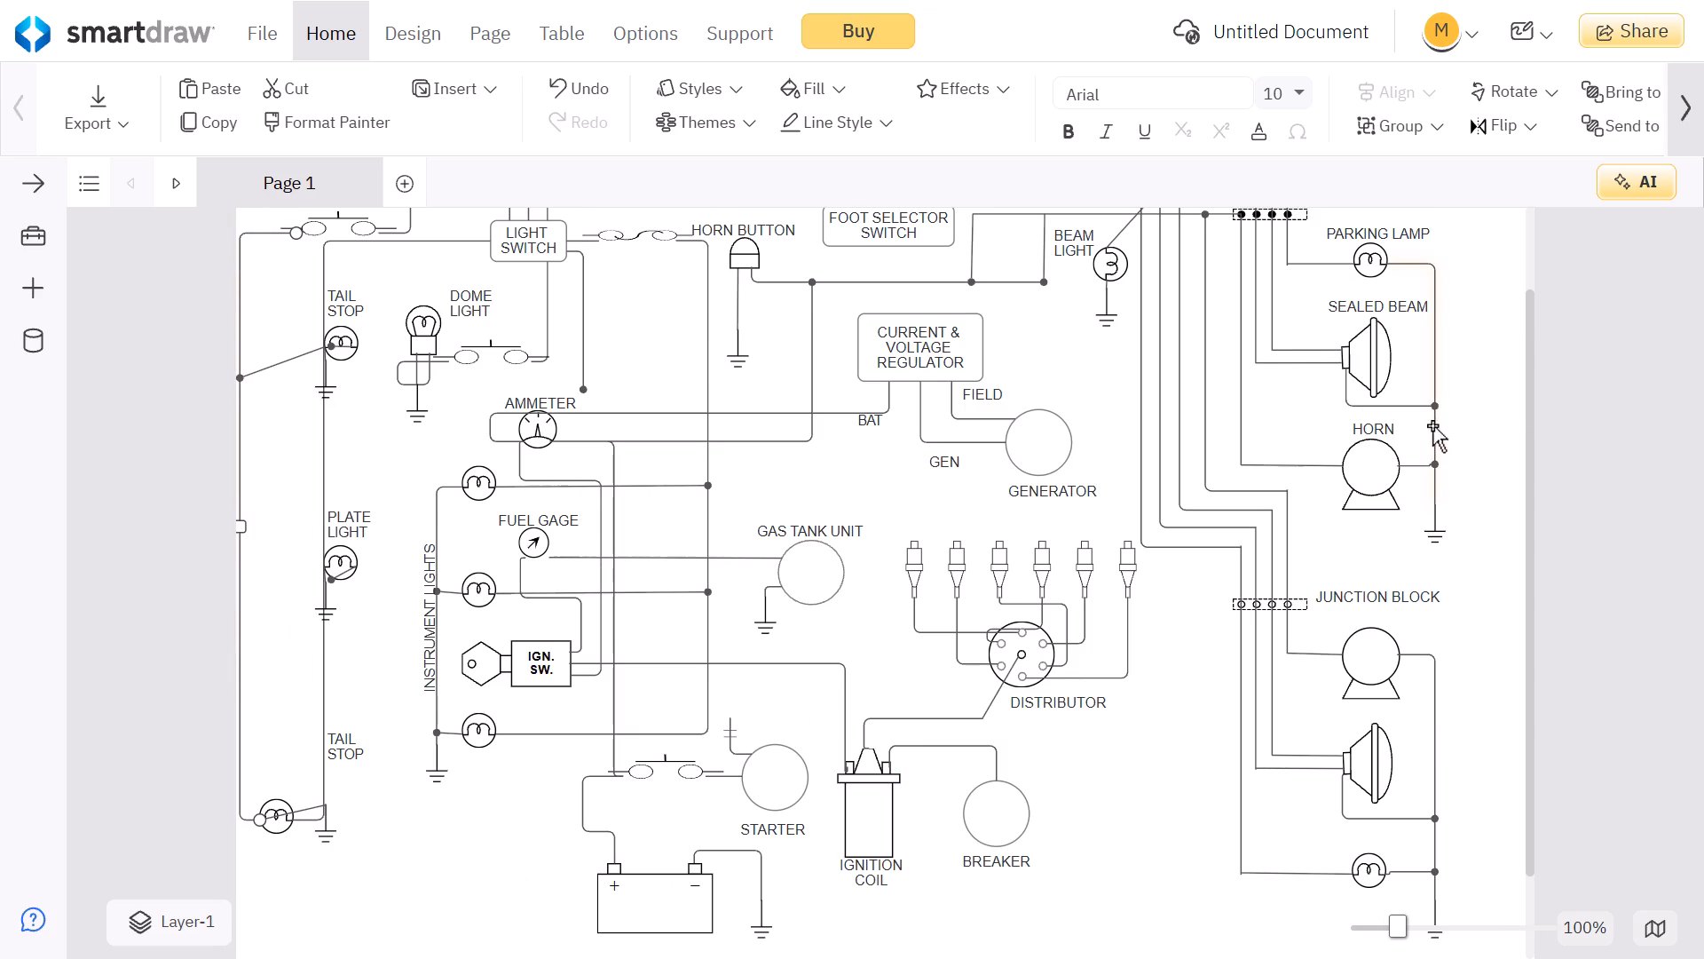
Move the vertical ground wire serving the parking lamp, sealed beam and horn well beyond the diagram's right side.
{"action": "left_click_drag", "start_coordinate": [1432, 425], "coordinate": [1702, 430]}
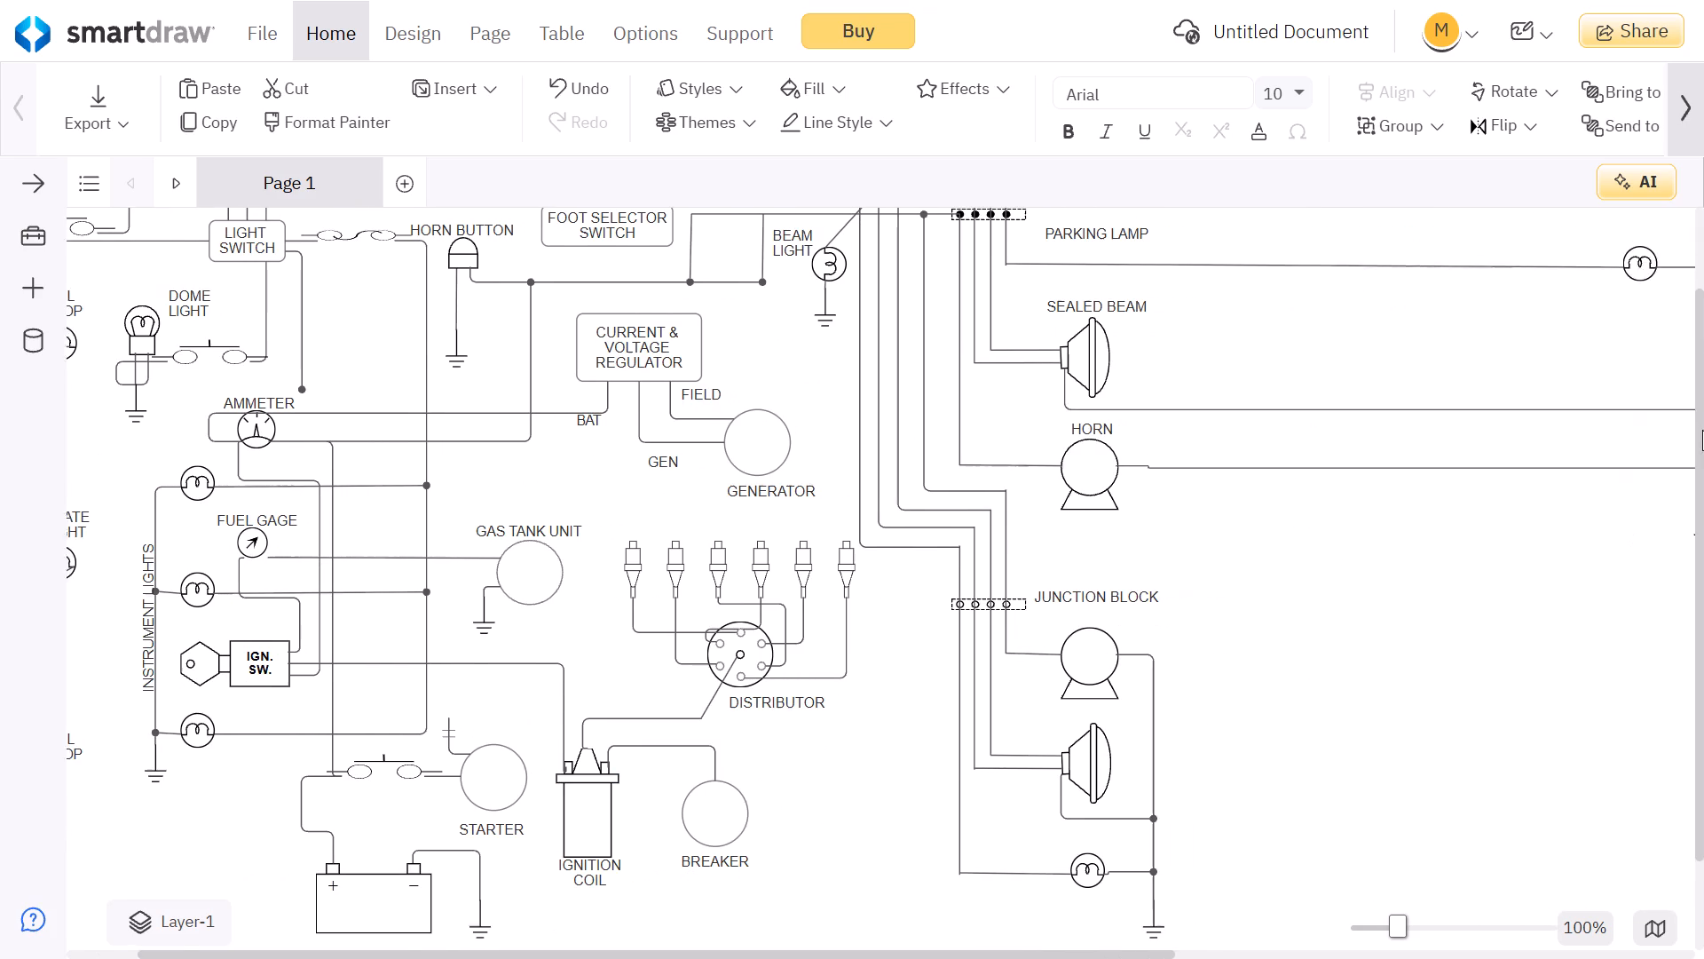
{"action": "left_click_drag", "start_coordinate": [1702, 430], "coordinate": [1488, 418]}
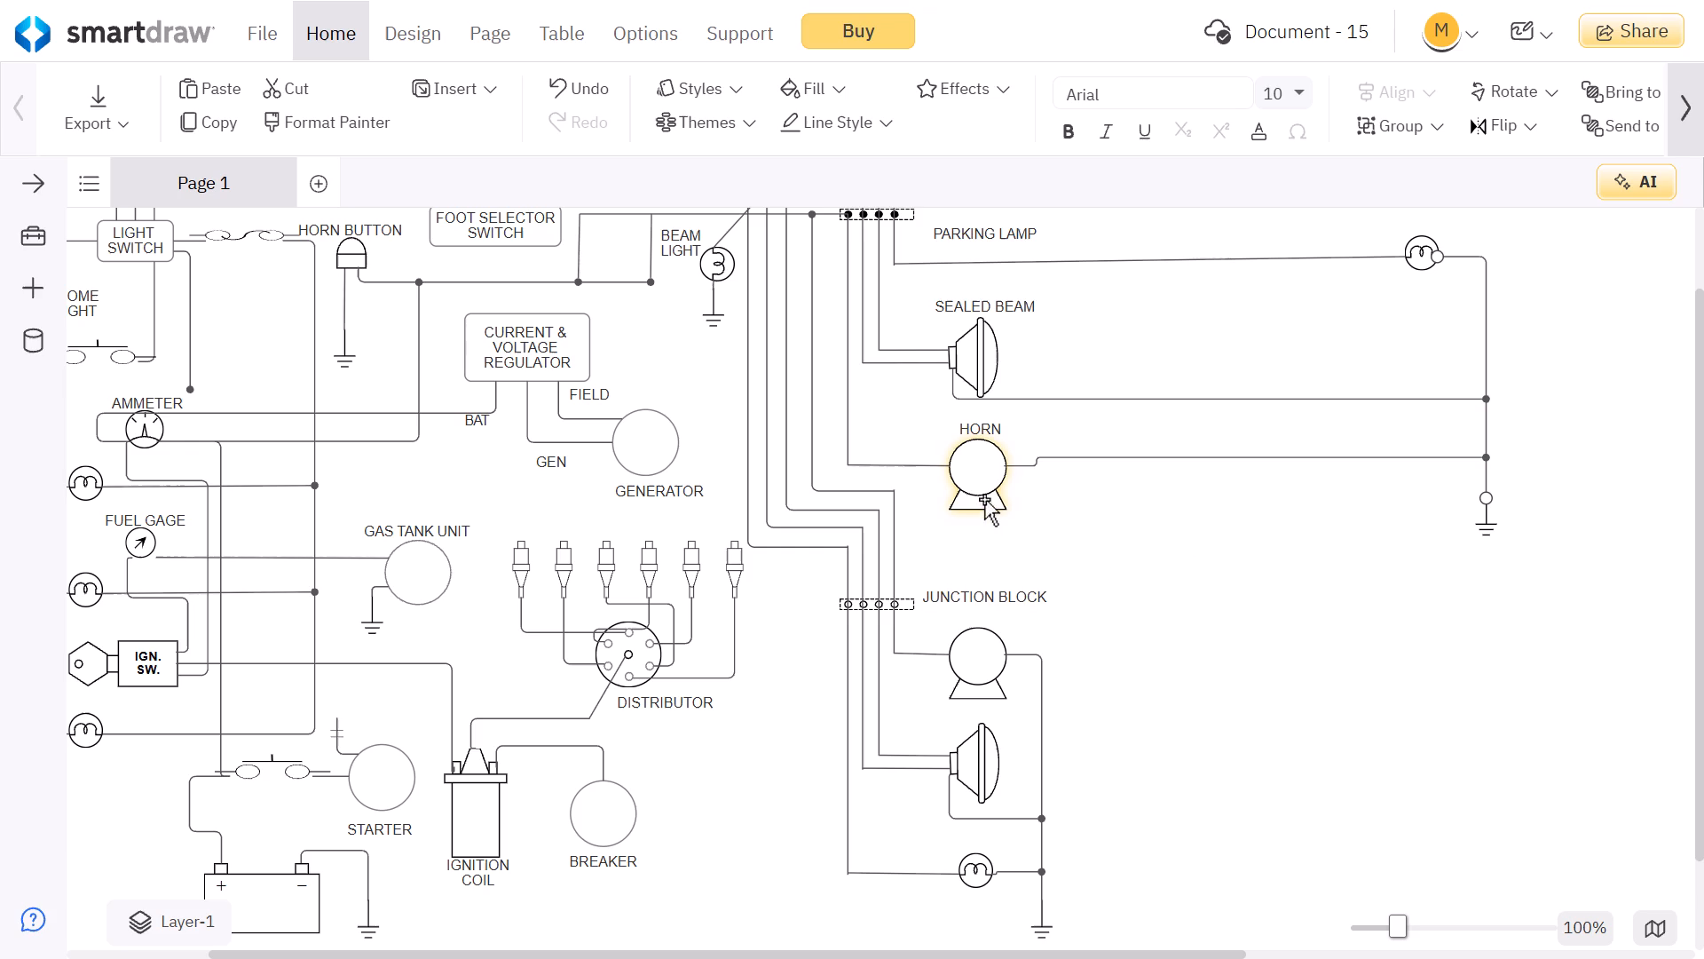
Shift the upper horn and sealed beam symbols toward the ground wire, and lower the sealed beam's wire slightly.
{"action": "left_click_drag", "start_coordinate": [984, 499], "coordinate": [1026, 537]}
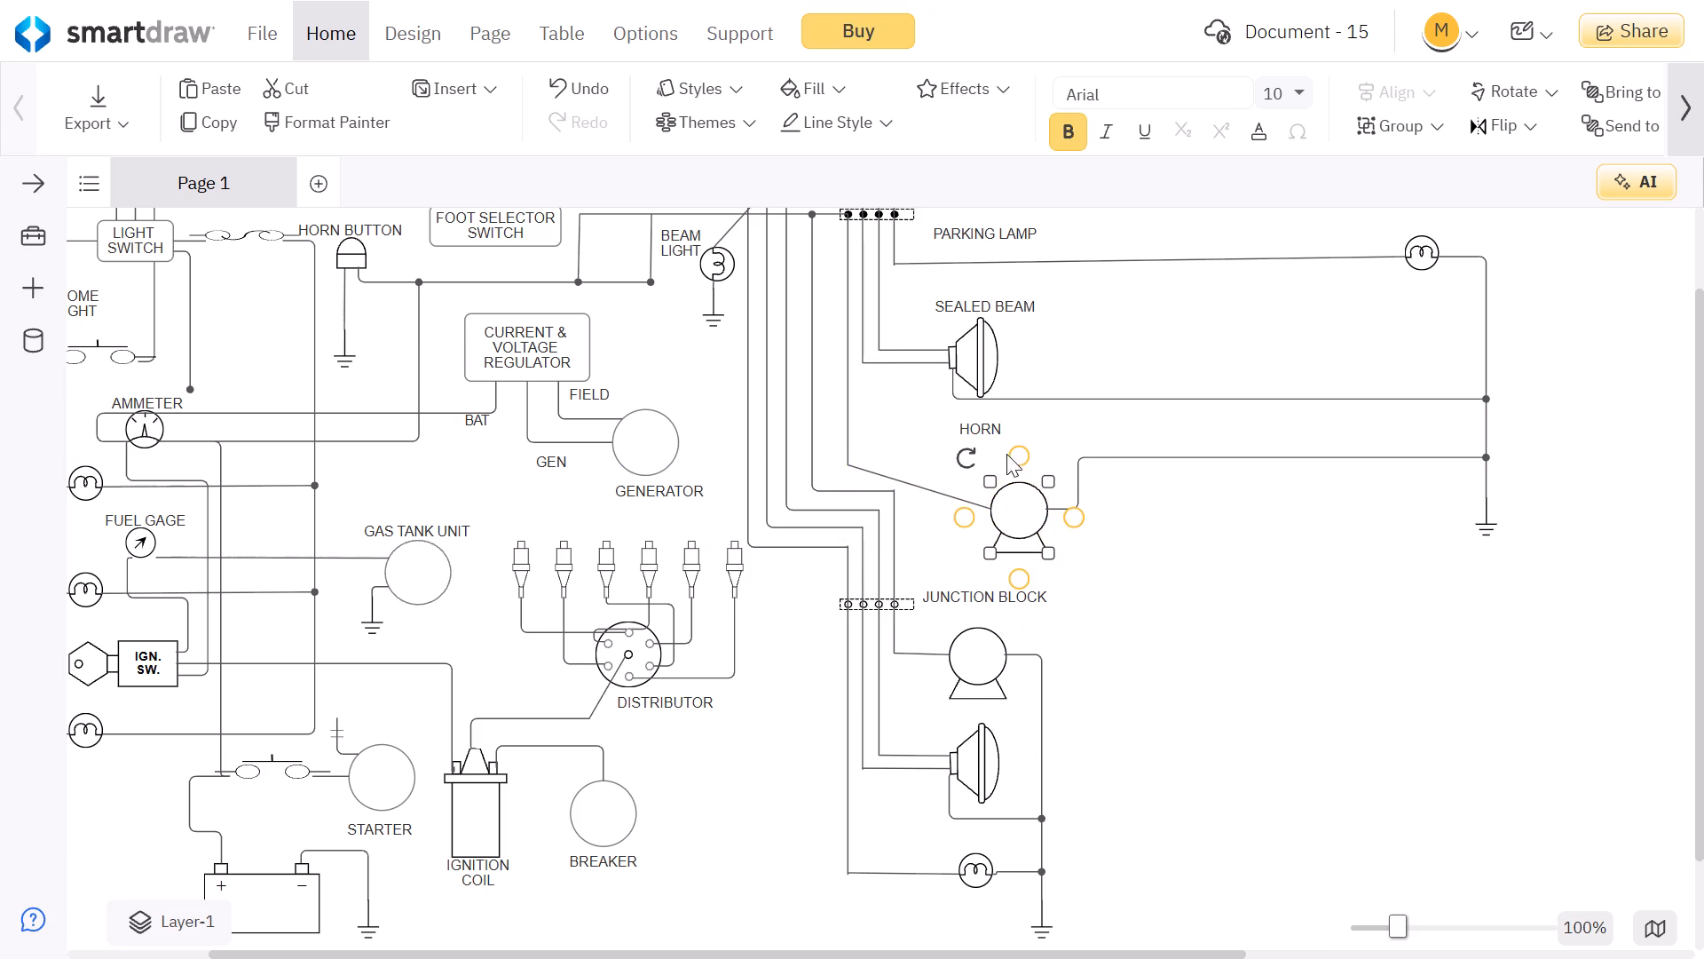
{"action": "left_click_drag", "start_coordinate": [977, 374], "coordinate": [1056, 380]}
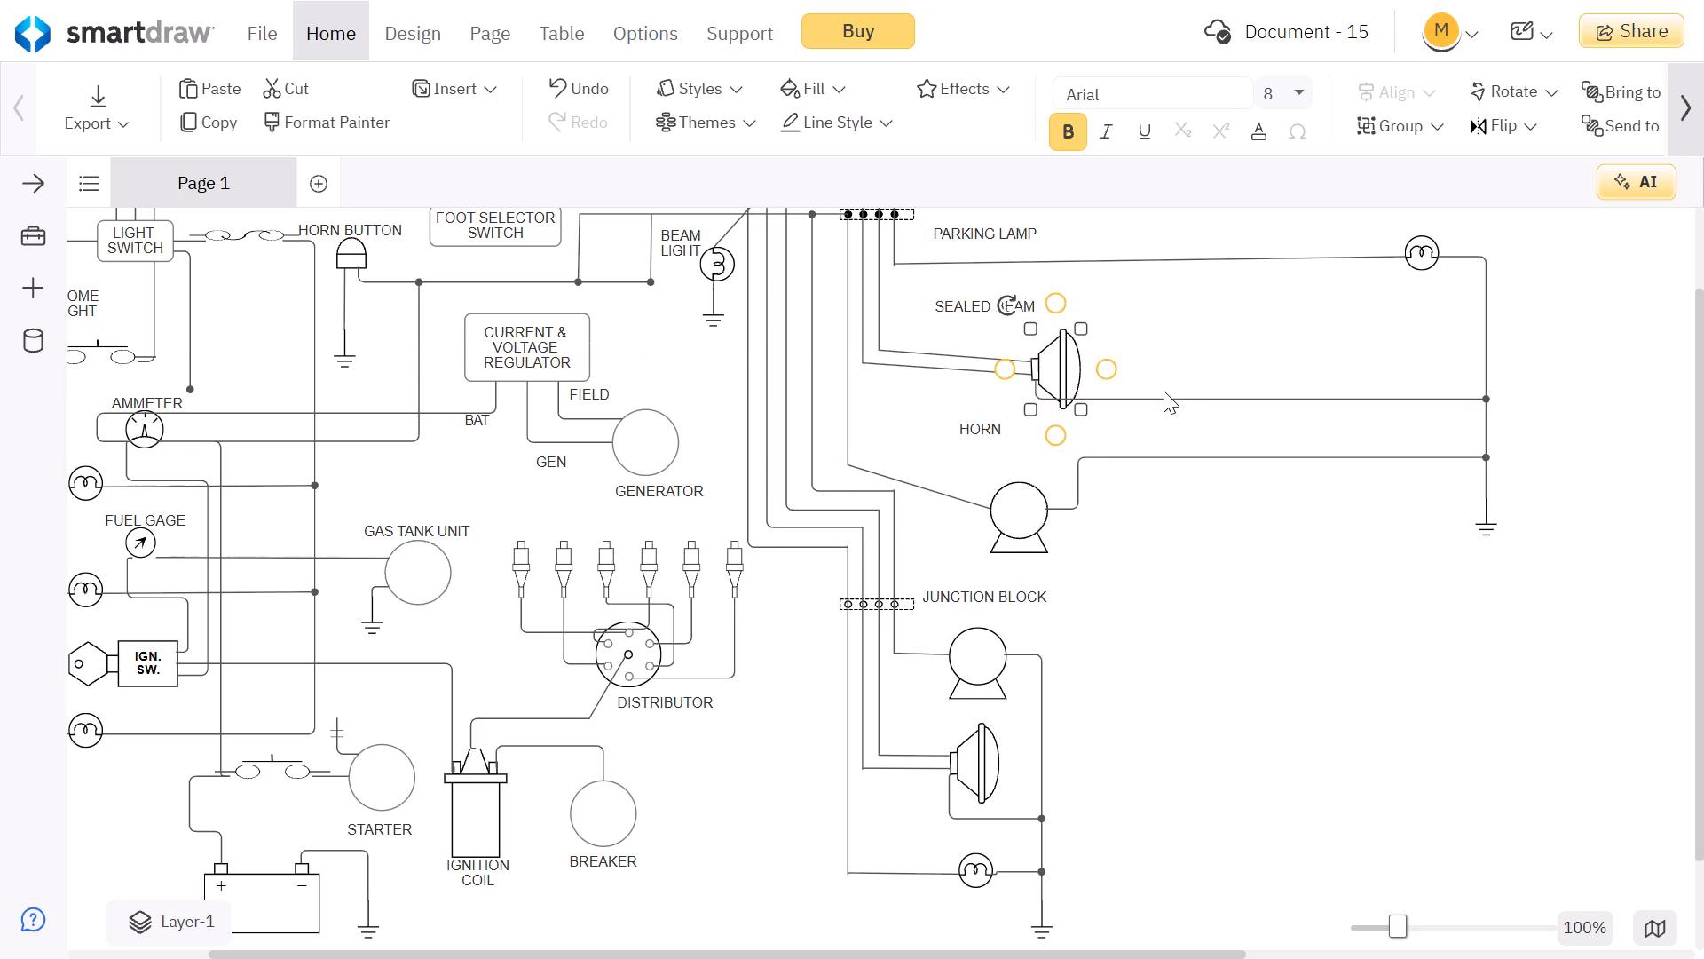
{"action": "left_click_drag", "start_coordinate": [1171, 397], "coordinate": [1182, 408]}
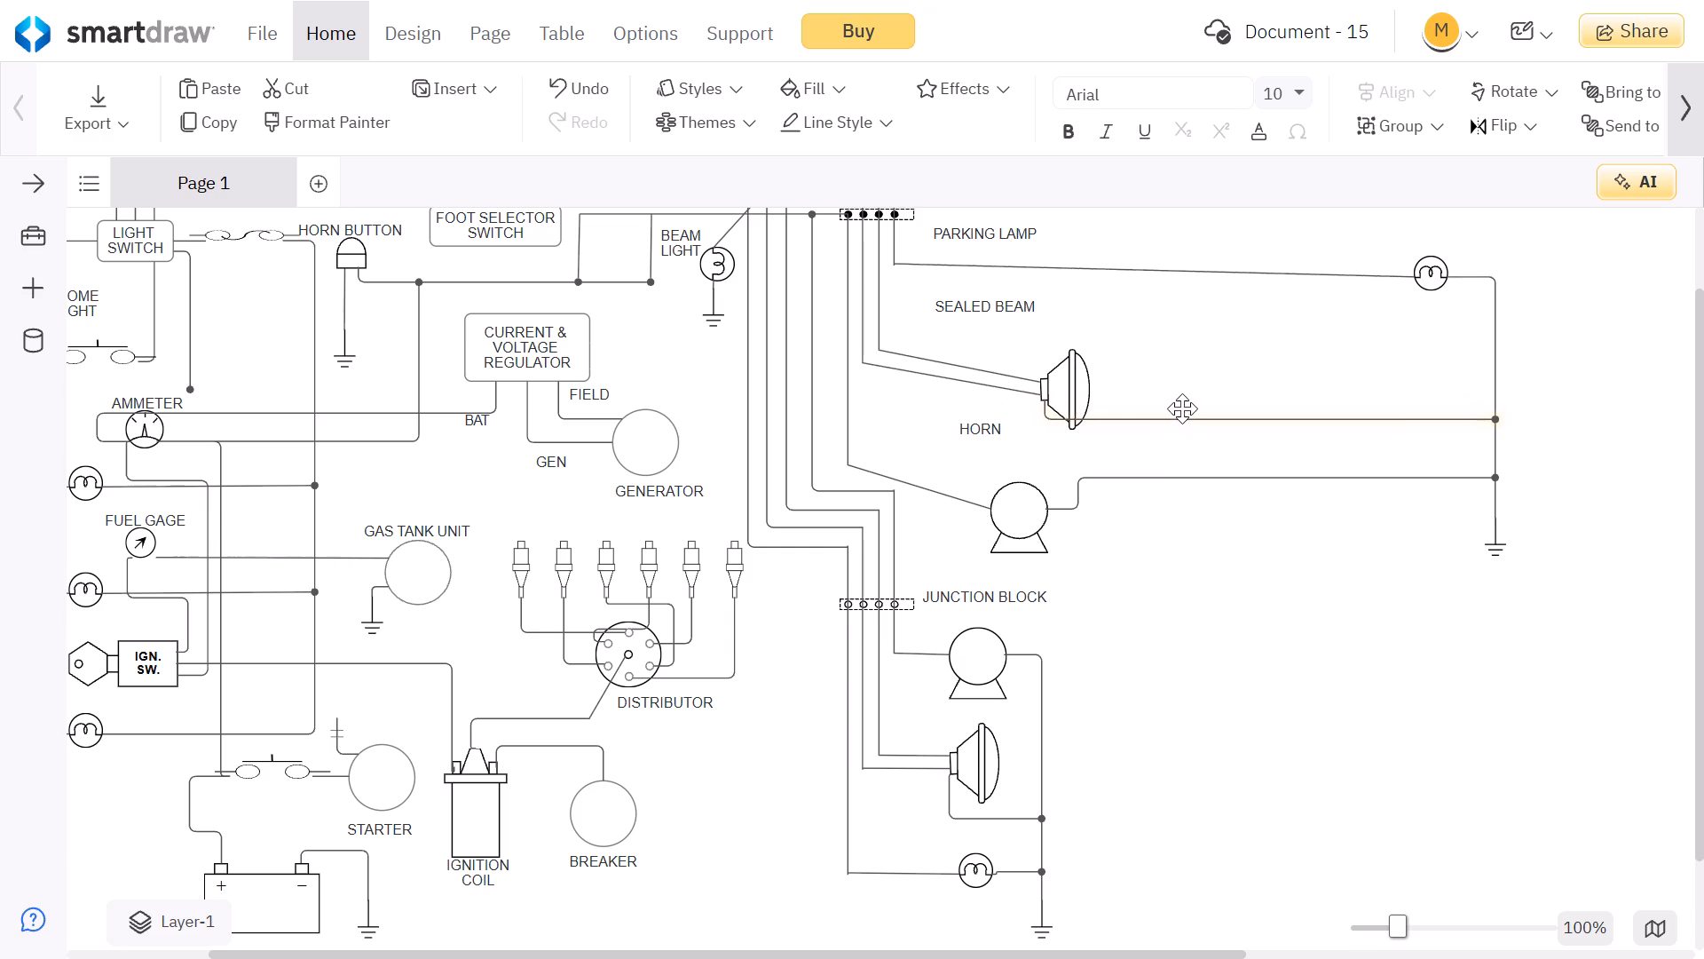
{"action": "left_click_drag", "start_coordinate": [1182, 408], "coordinate": [1183, 402]}
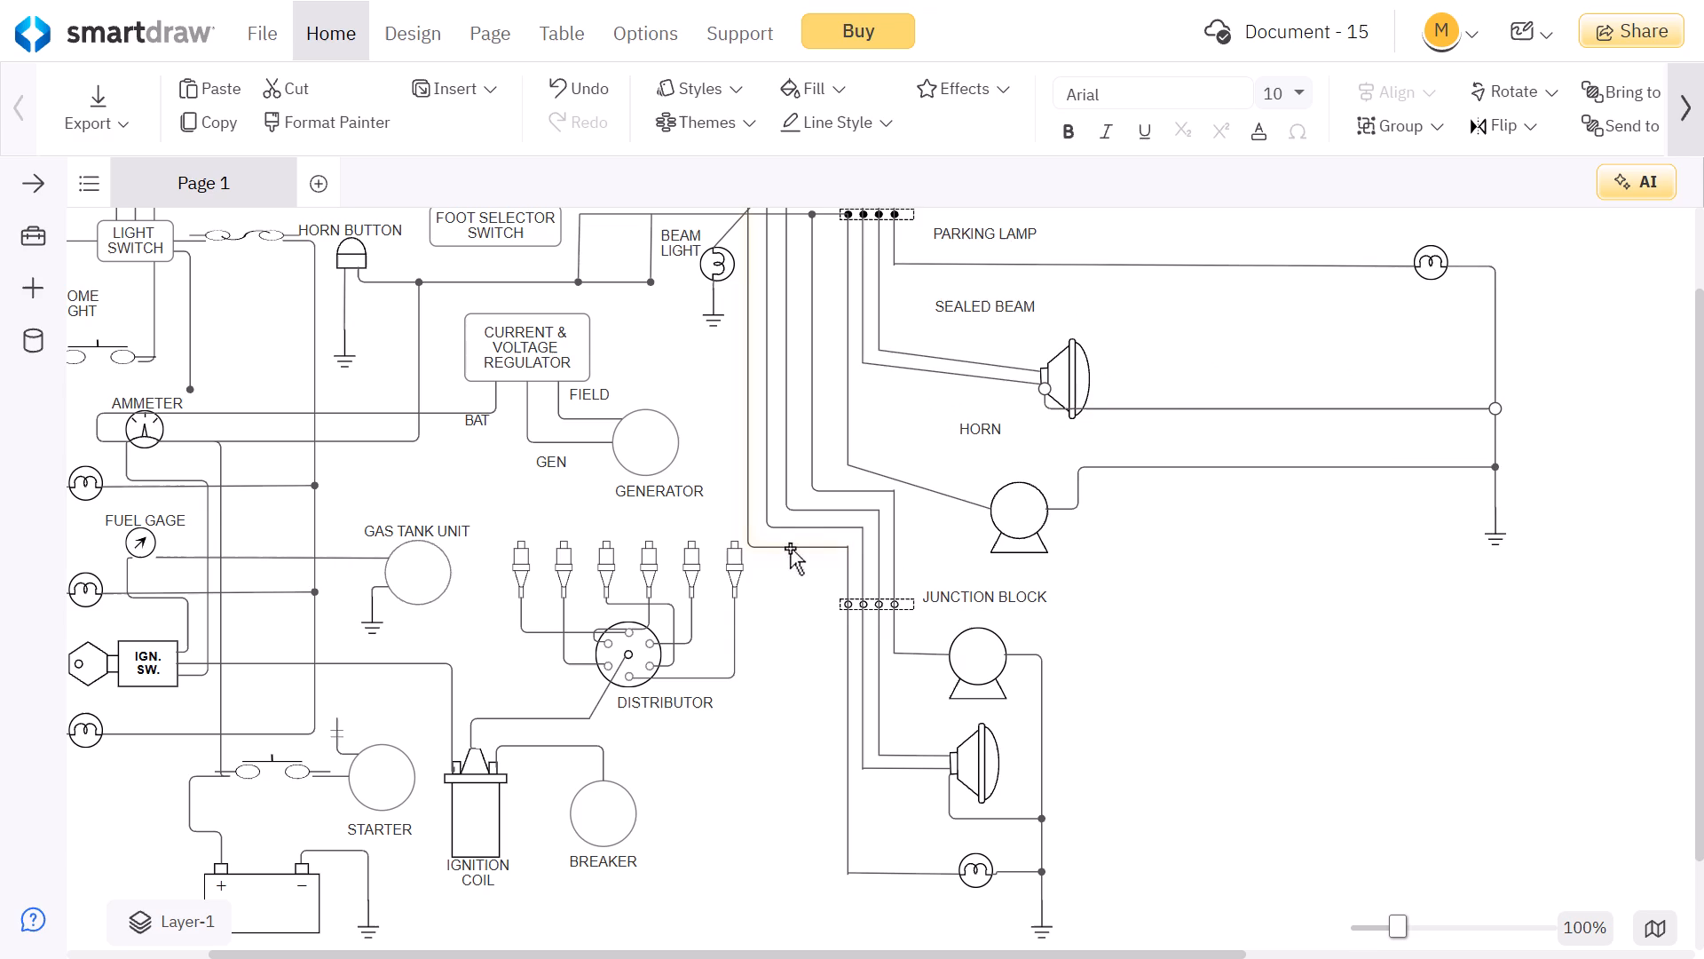
Shift the wire bundle leading to the junction block slightly down and to the right.
{"action": "left_click_drag", "start_coordinate": [790, 548], "coordinate": [799, 566]}
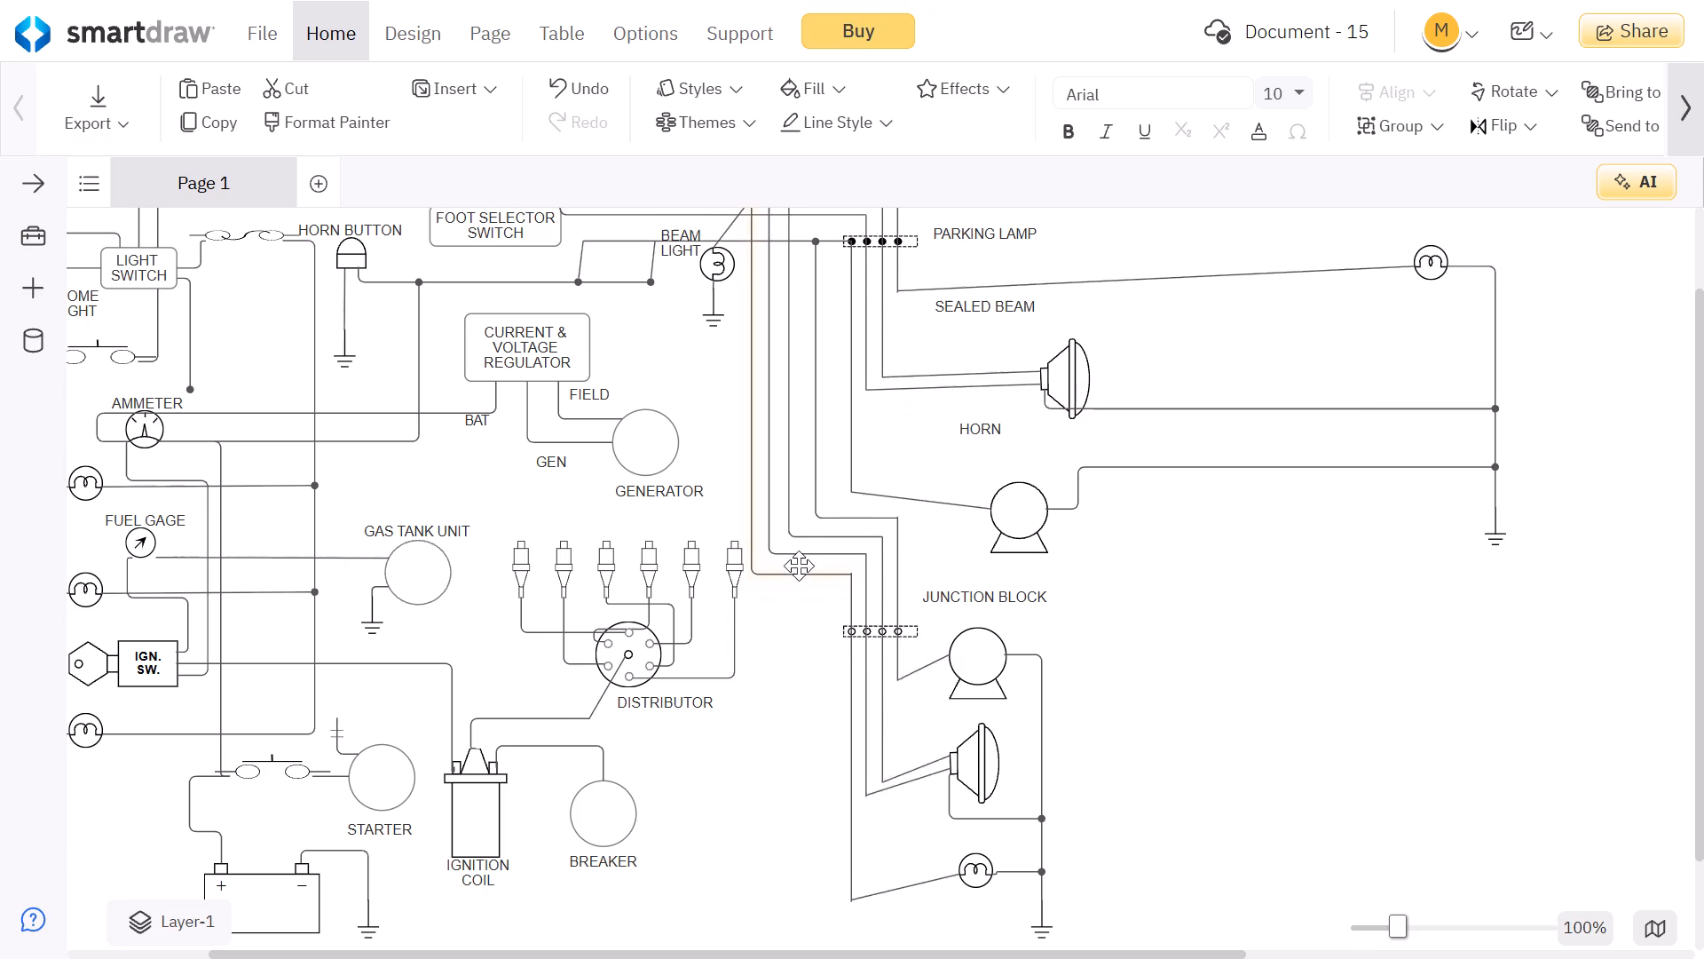
{"action": "left_click_drag", "start_coordinate": [799, 566], "coordinate": [799, 561]}
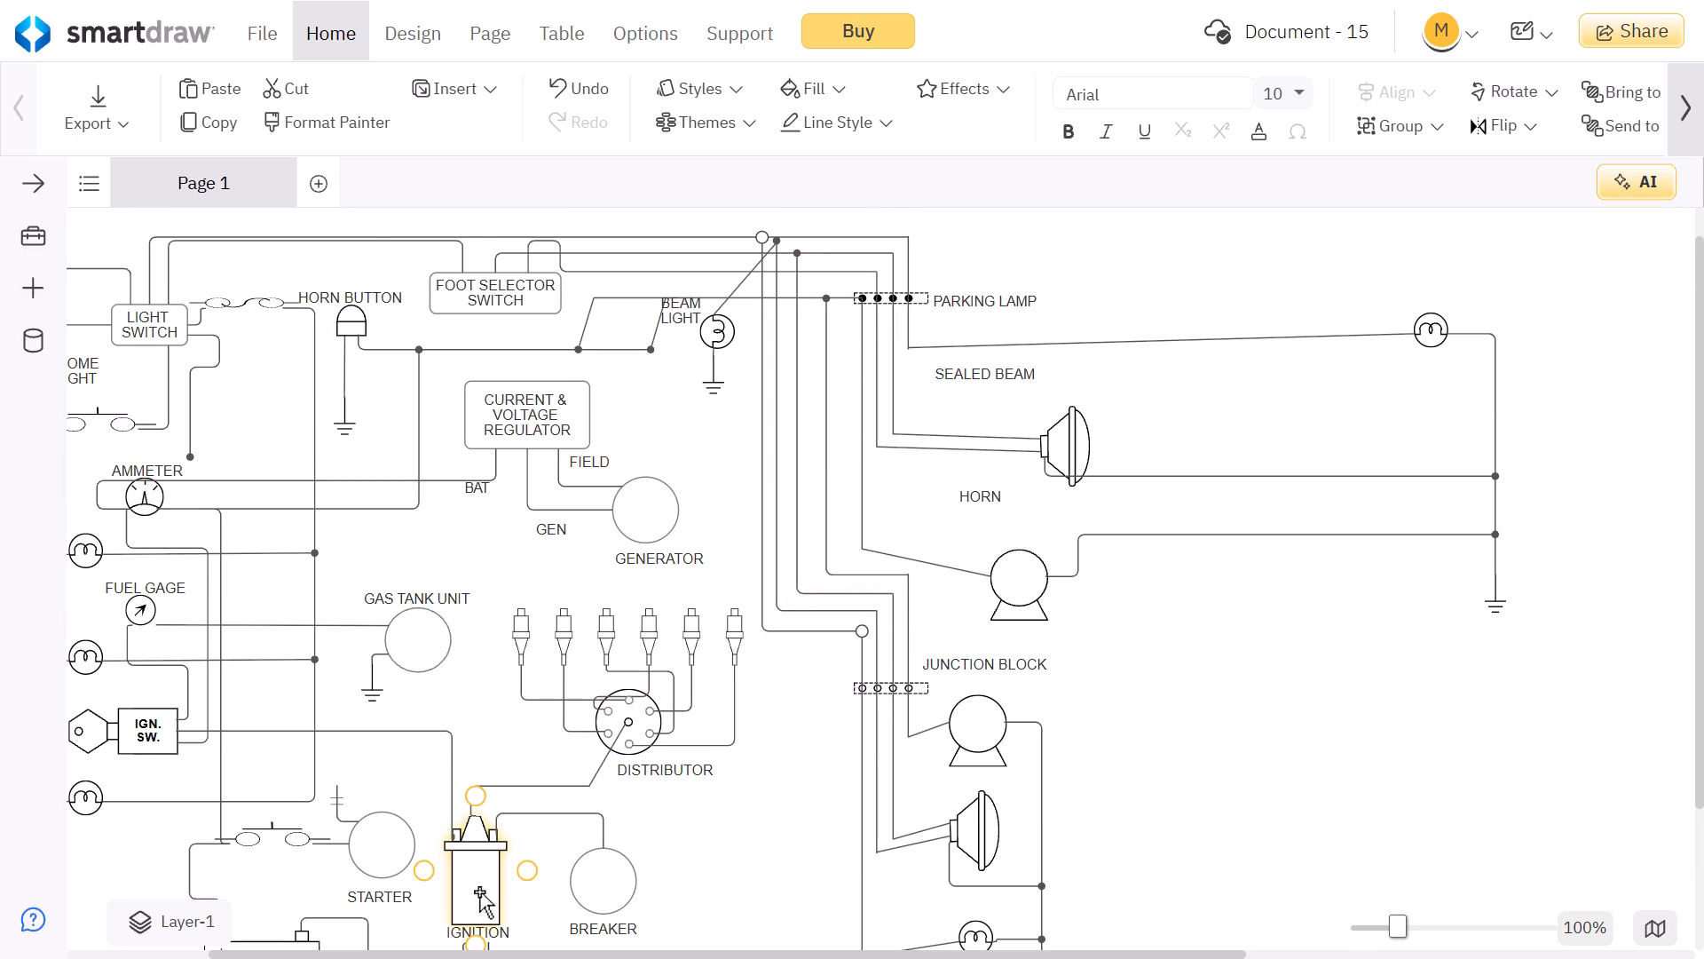
Move the ignition coil symbol down to just above the title block.
{"action": "left_click_drag", "start_coordinate": [479, 890], "coordinate": [469, 953]}
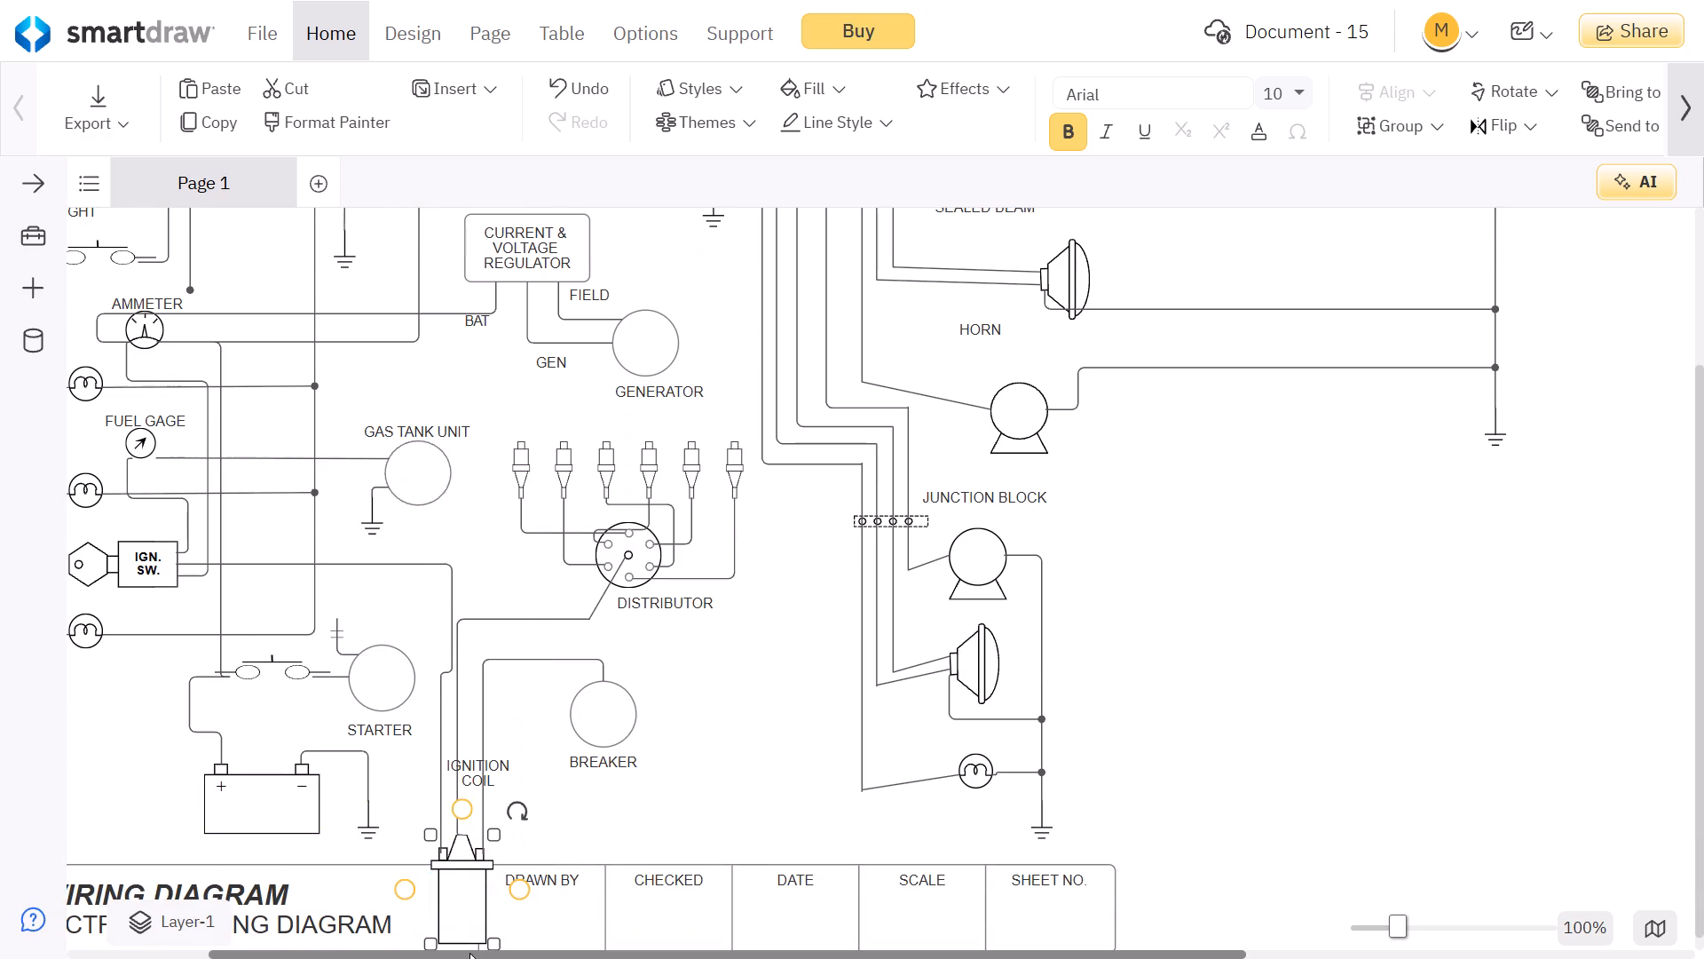
{"action": "left_click_drag", "start_coordinate": [469, 900], "coordinate": [486, 812]}
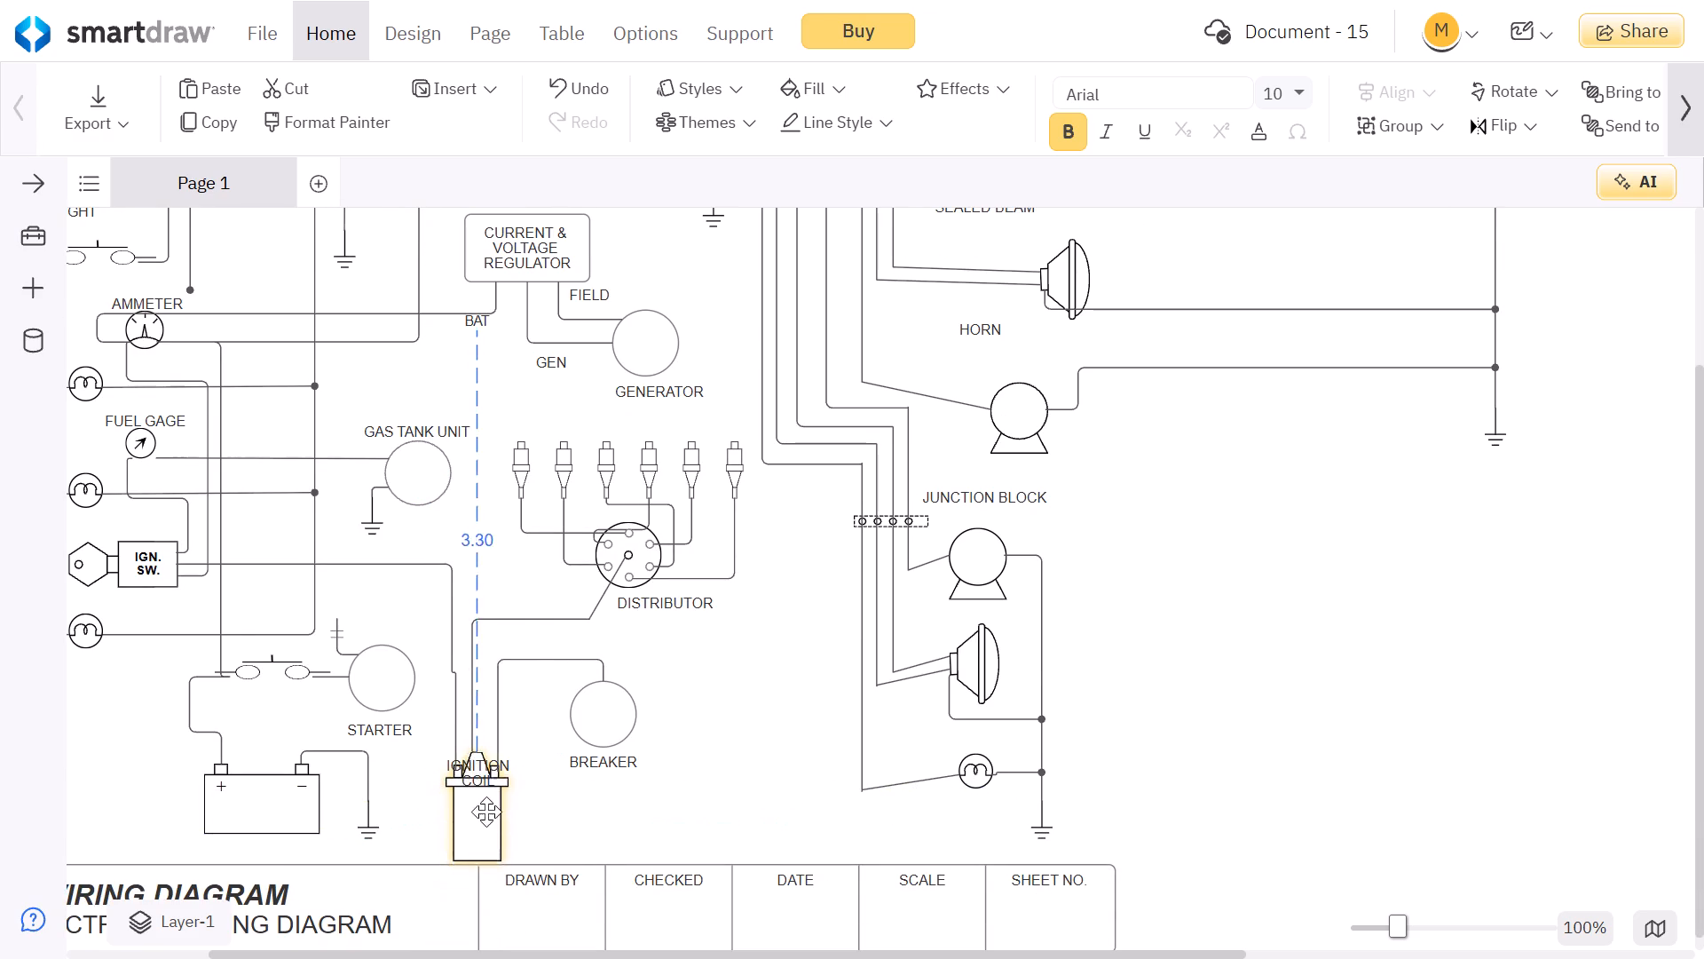
{"action": "left_click_drag", "start_coordinate": [486, 812], "coordinate": [490, 805]}
Move the breaker circle and its label down beside the ignition coil, keeping the label beneath the circle.
{"action": "left_click_drag", "start_coordinate": [612, 729], "coordinate": [621, 738]}
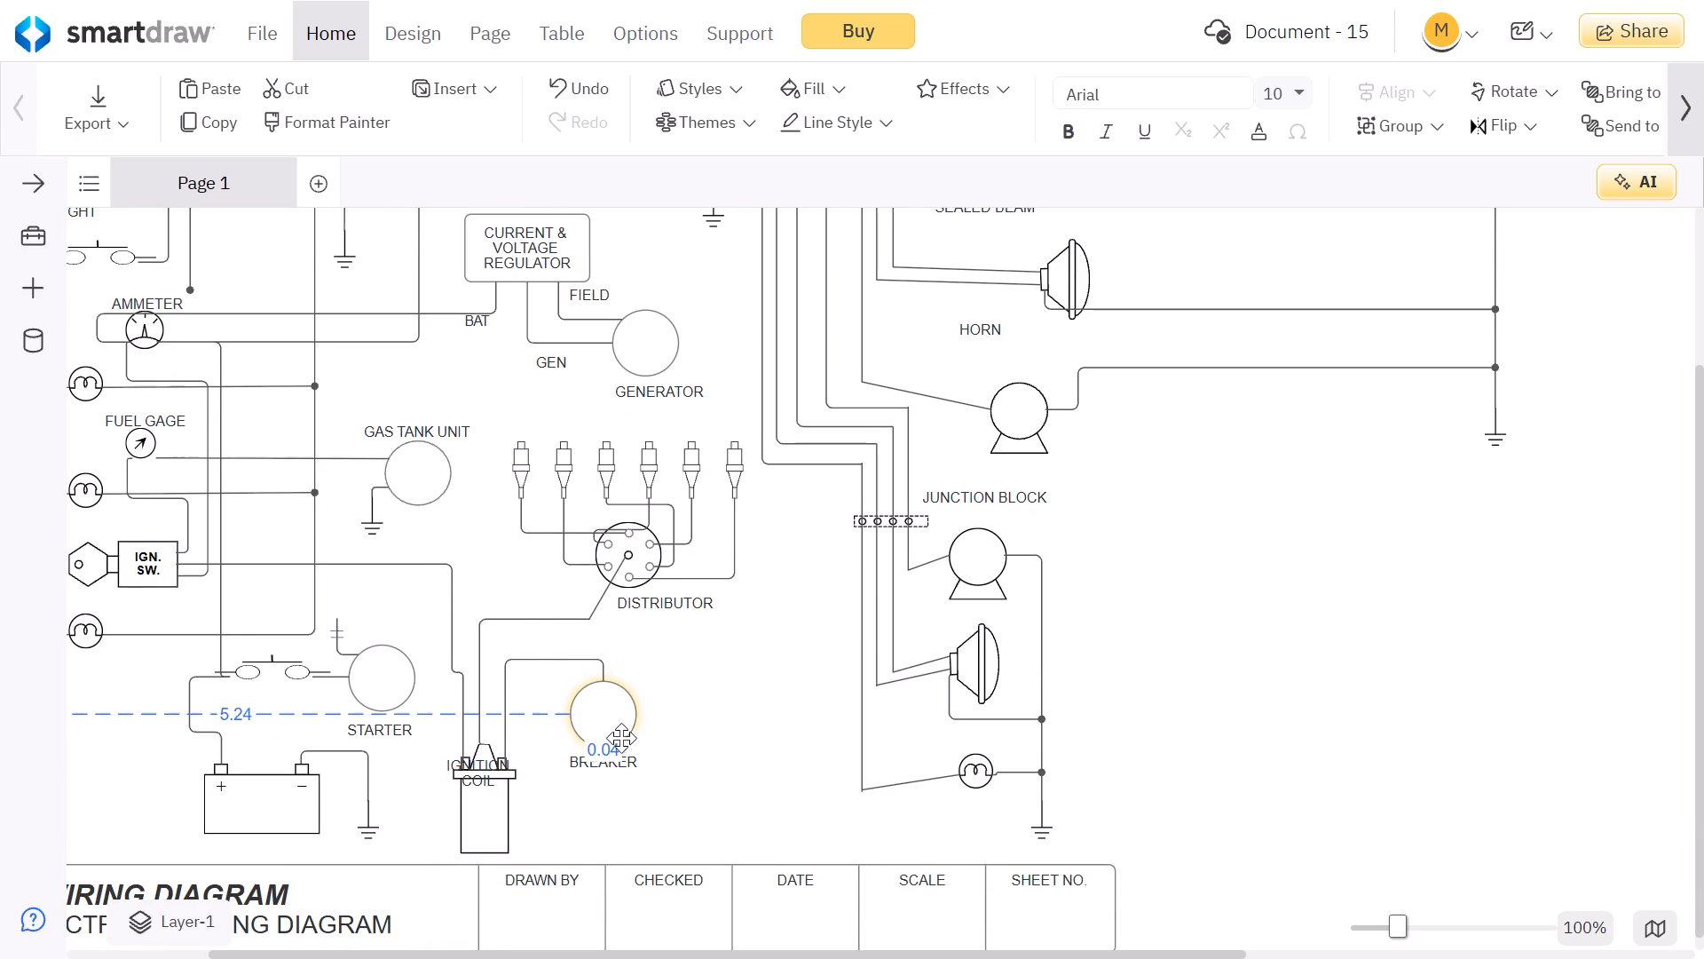
{"action": "left_click_drag", "start_coordinate": [621, 738], "coordinate": [644, 731]}
{"action": "left_click_drag", "start_coordinate": [593, 760], "coordinate": [610, 827]}
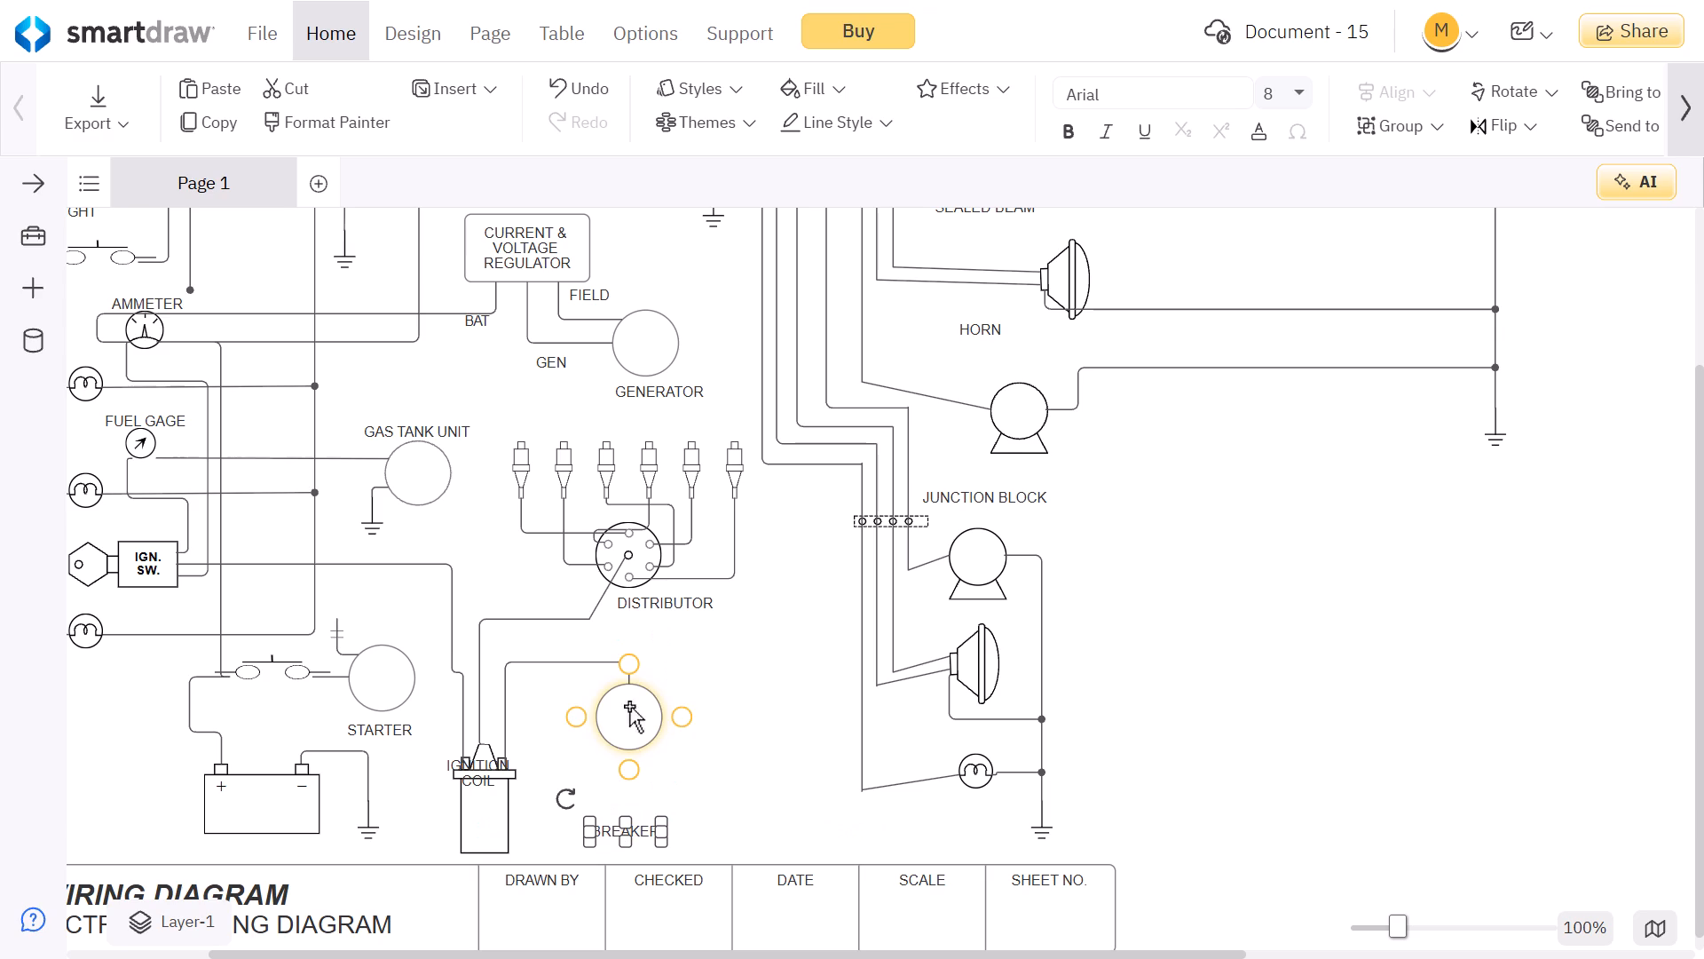
{"action": "left_click_drag", "start_coordinate": [629, 706], "coordinate": [618, 773]}
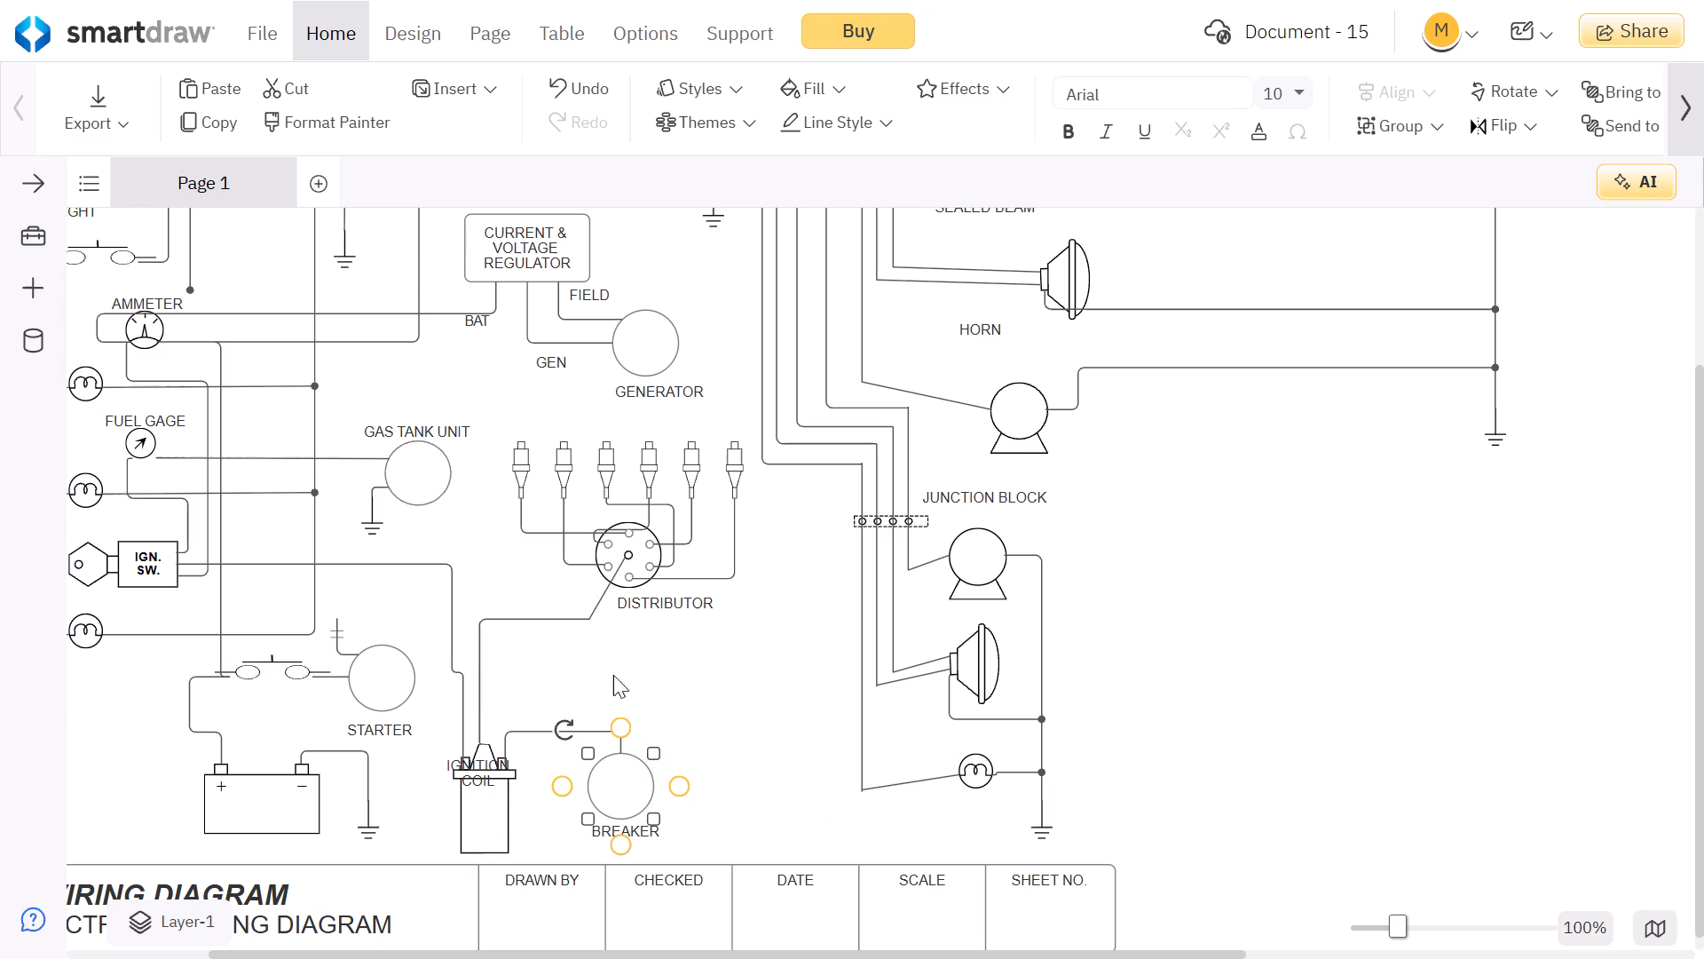
Shift the wire joining the ignition coil and distributor slightly down and to the right.
{"action": "left_click_drag", "start_coordinate": [581, 618], "coordinate": [592, 665]}
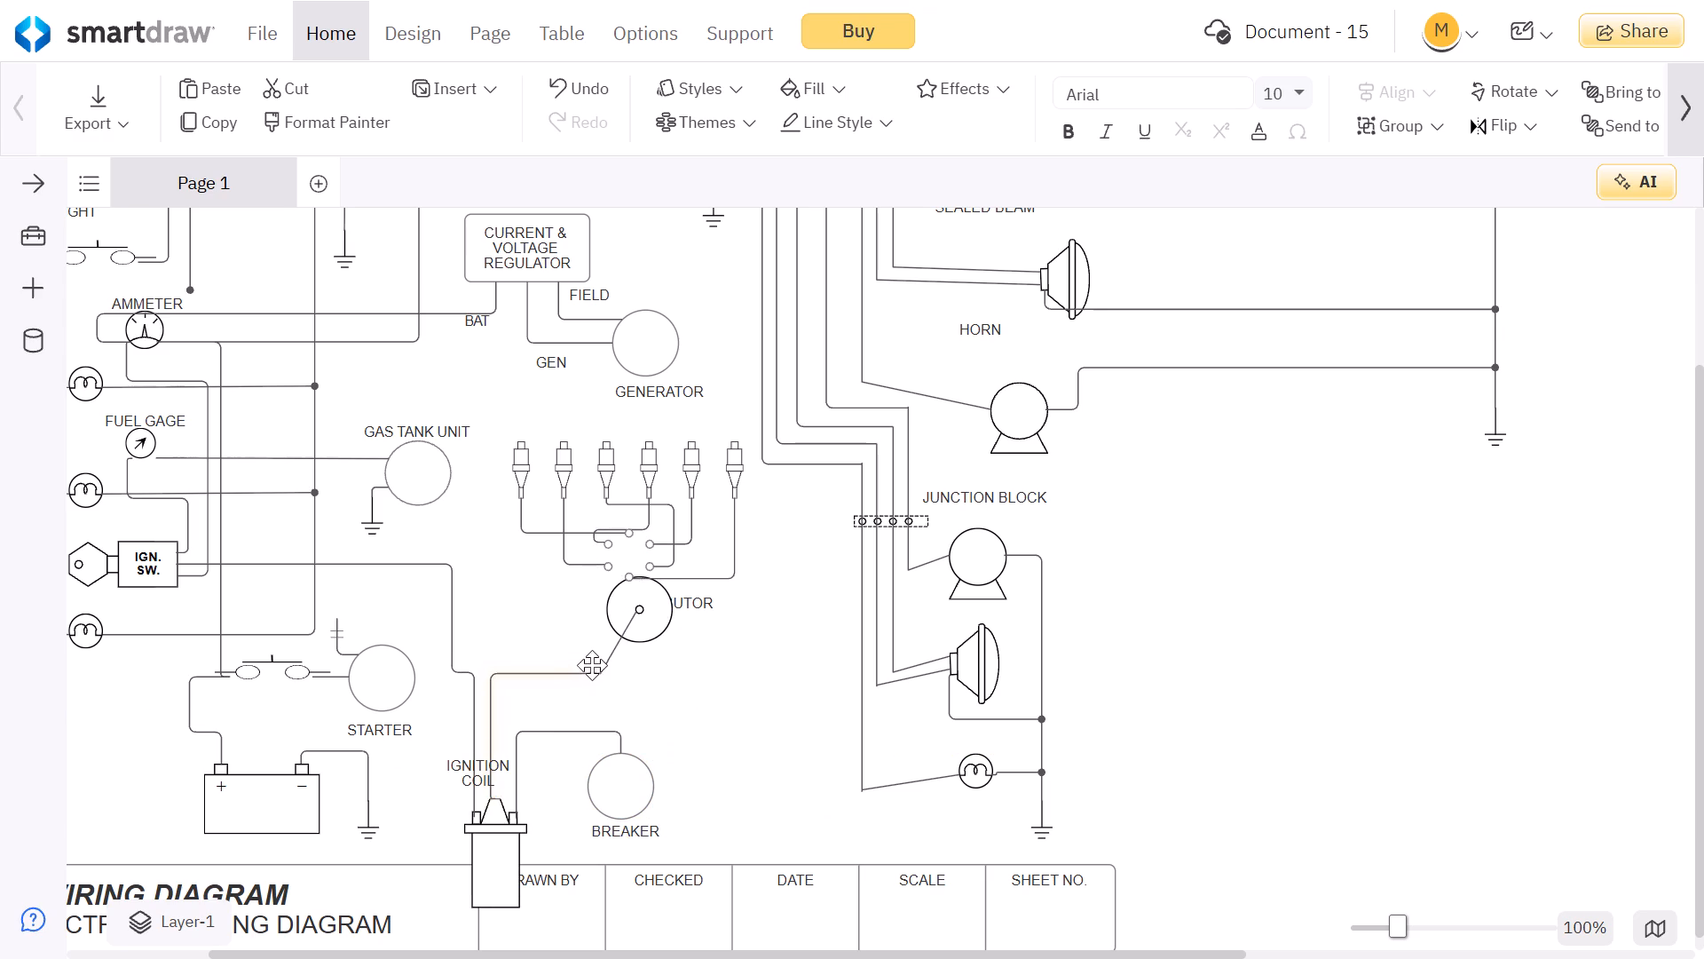
{"action": "left_click_drag", "start_coordinate": [592, 665], "coordinate": [589, 627]}
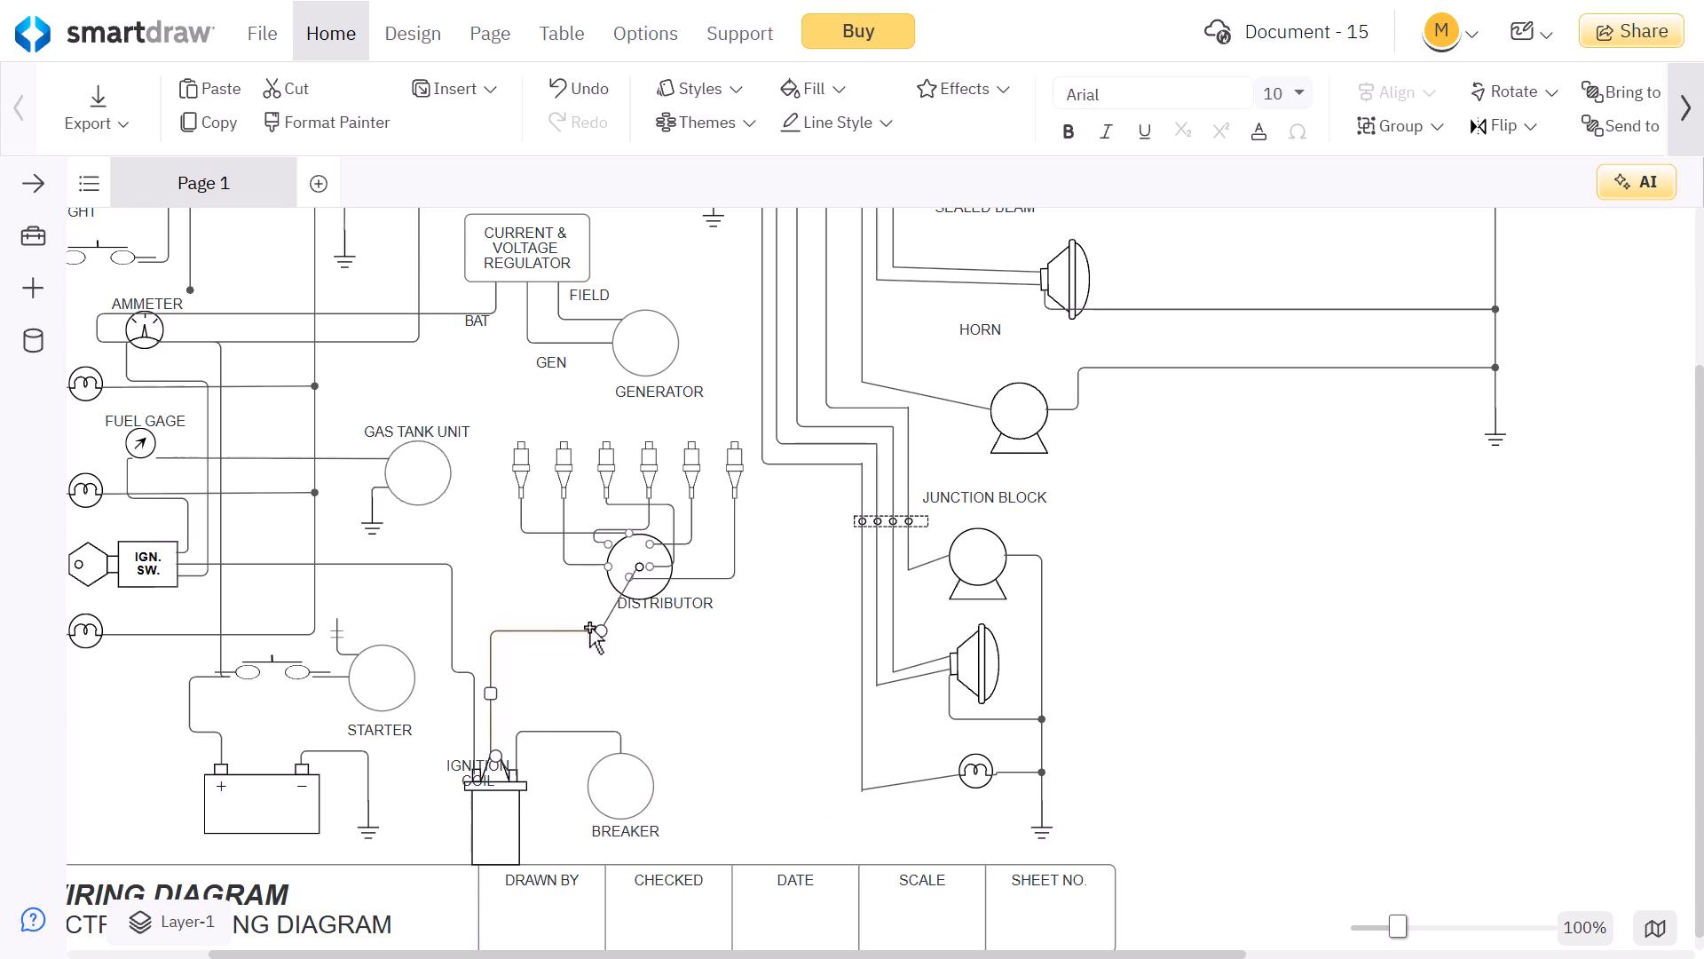
Move the rightmost spark plug and its lead outward and down, and place the distributor below its label beside the lead's end.
{"action": "left_click_drag", "start_coordinate": [701, 580], "coordinate": [748, 658]}
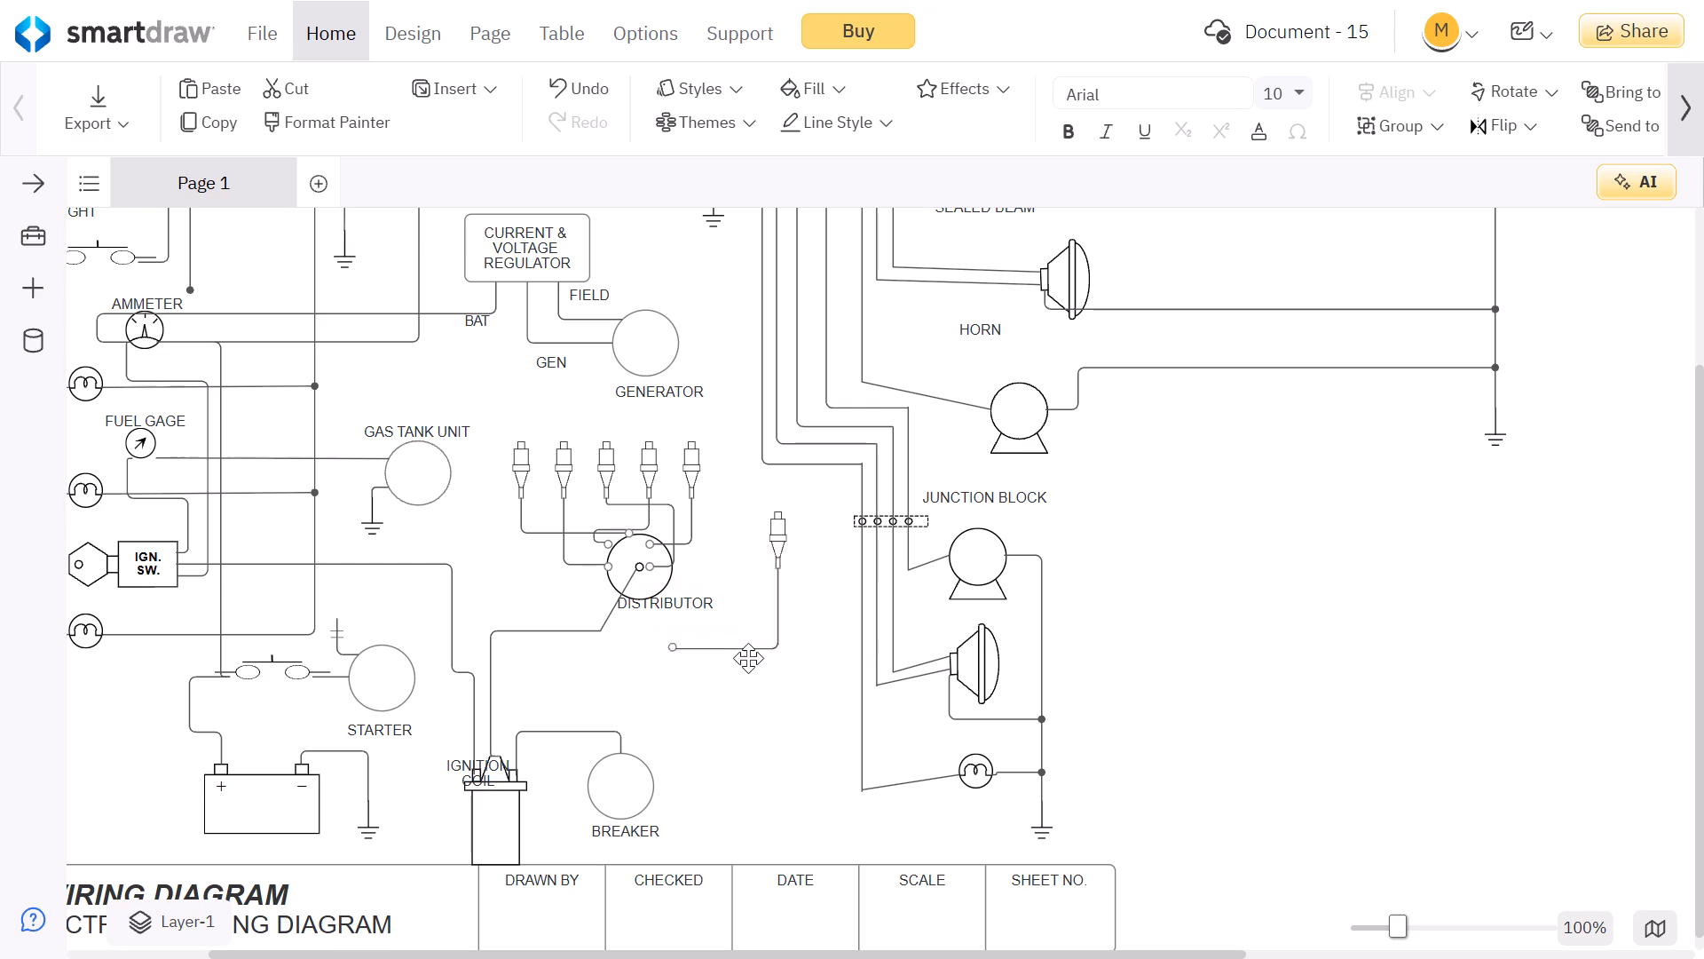
{"action": "left_click_drag", "start_coordinate": [748, 658], "coordinate": [754, 659]}
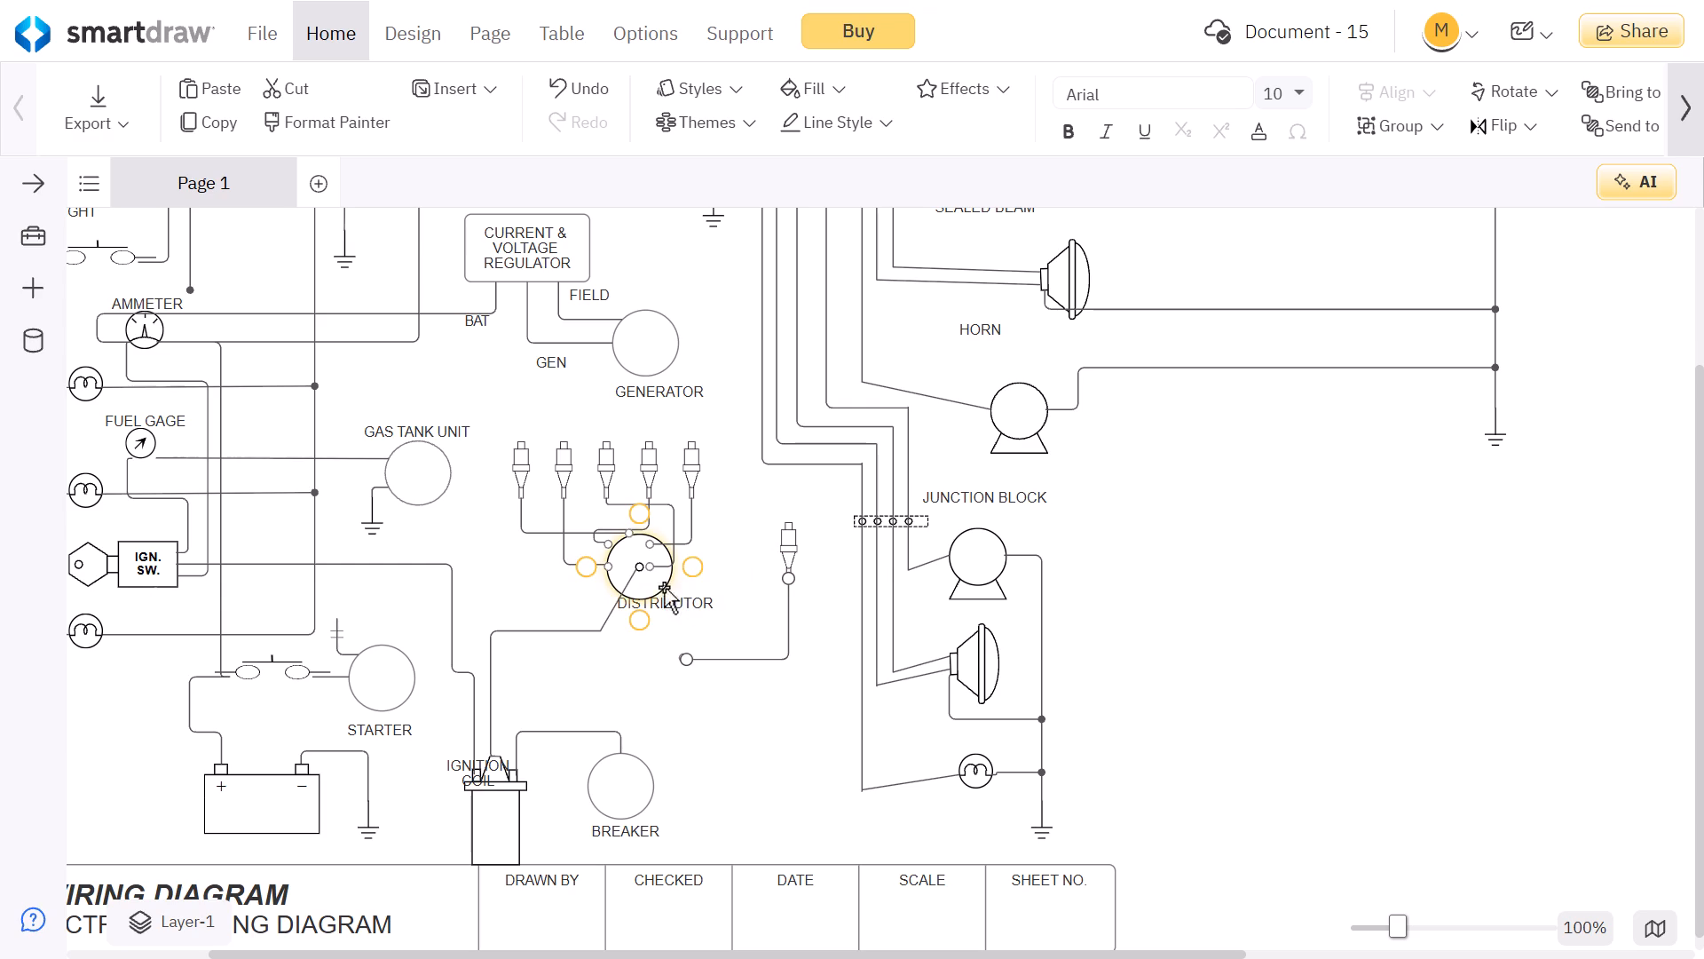
{"action": "left_click_drag", "start_coordinate": [661, 587], "coordinate": [663, 665]}
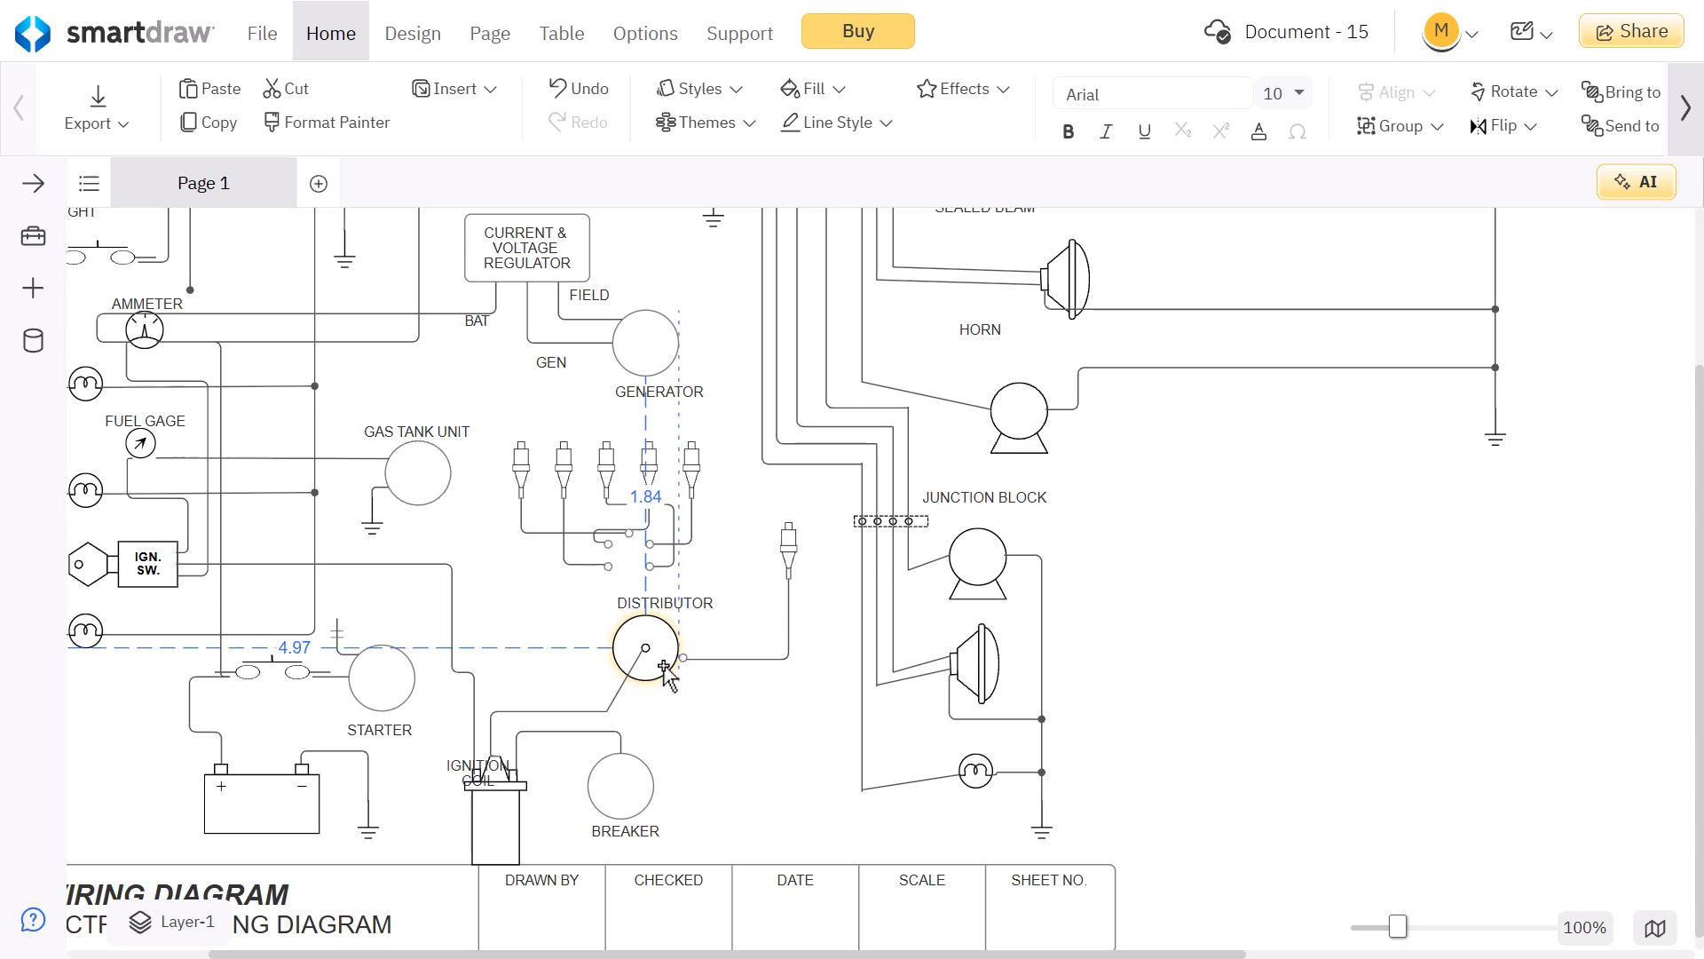
Move the fifth and third spark plugs with their leads down so the leads end at the distributor.
{"action": "left_click_drag", "start_coordinate": [690, 524], "coordinate": [730, 606]}
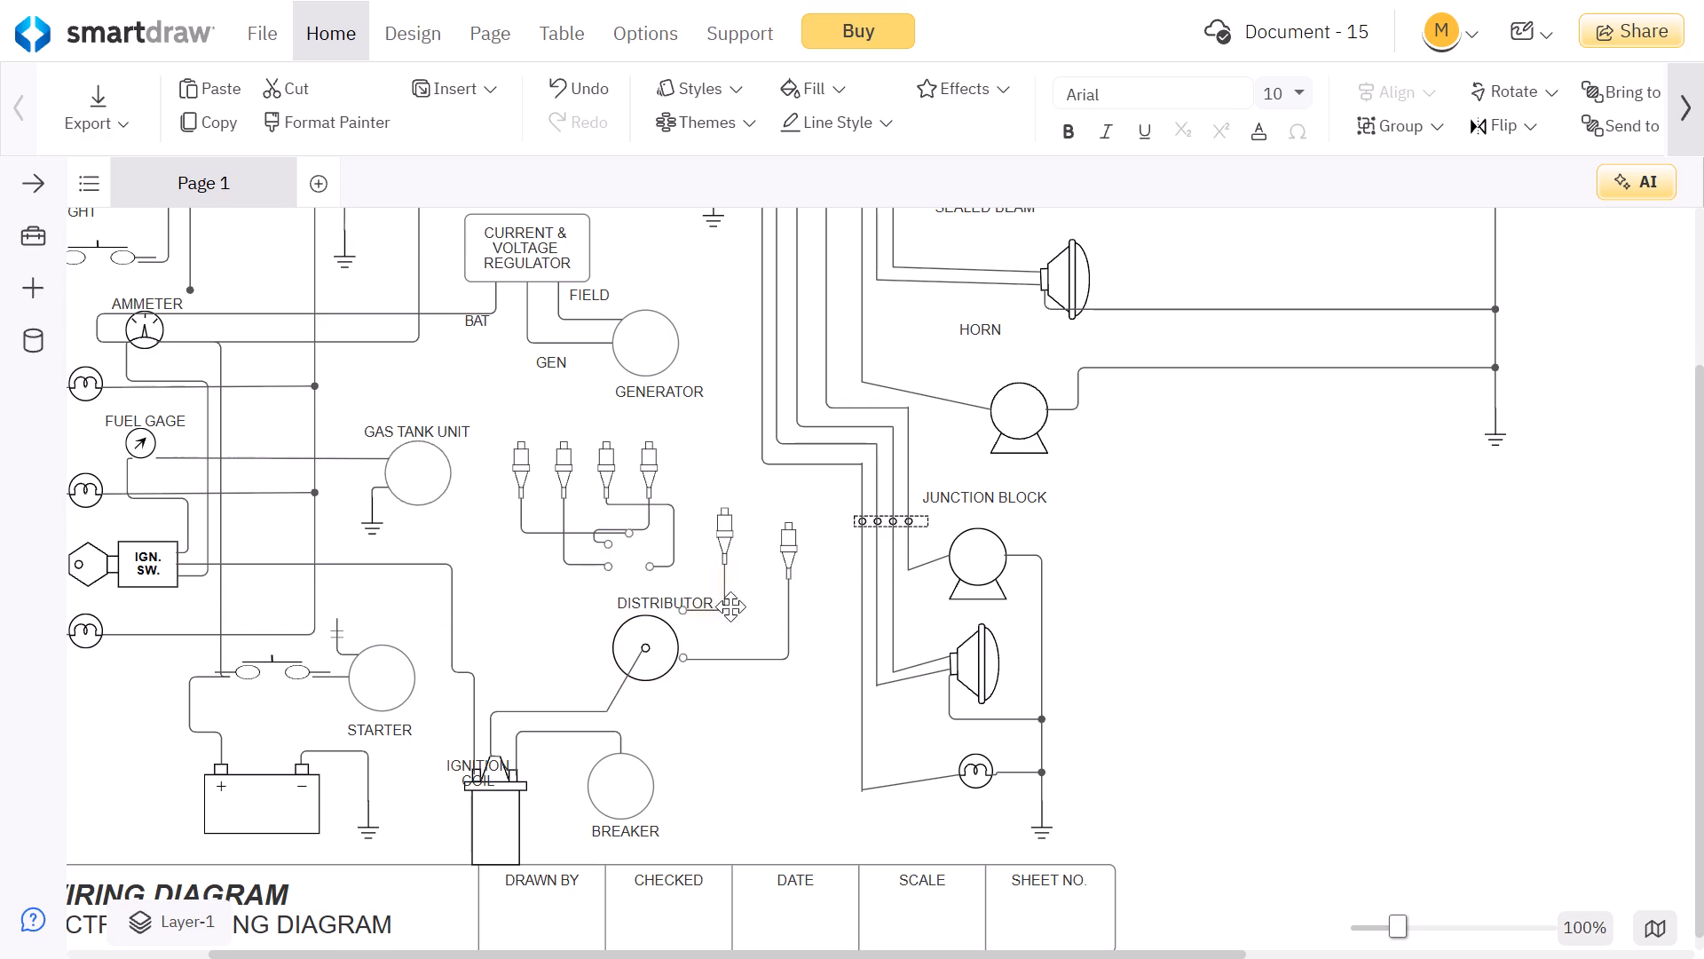
{"action": "left_click_drag", "start_coordinate": [730, 606], "coordinate": [725, 628]}
{"action": "left_click_drag", "start_coordinate": [674, 538], "coordinate": [674, 589]}
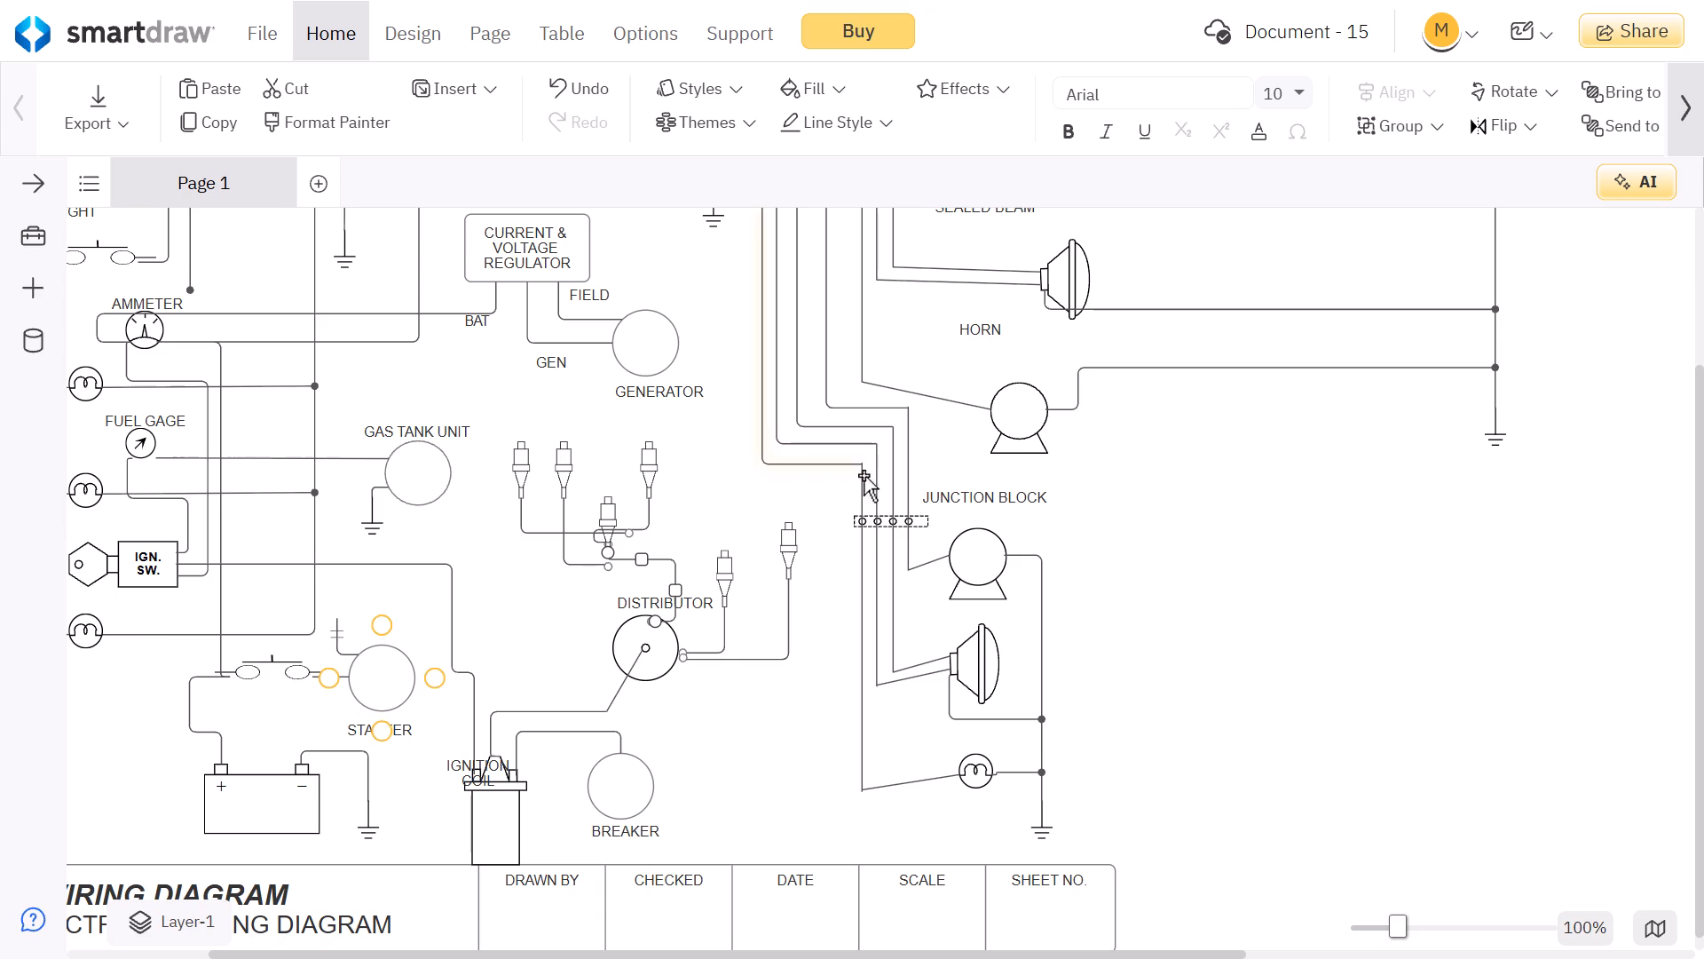
Move the upper horn symbol farther right and down, just above the end of the JUNCTION BLOCK label.
{"action": "scroll", "coordinate": [864, 475], "scroll_direction": "up", "scroll_amount": 2}
{"action": "left_click_drag", "start_coordinate": [1034, 614], "coordinate": [1045, 623]}
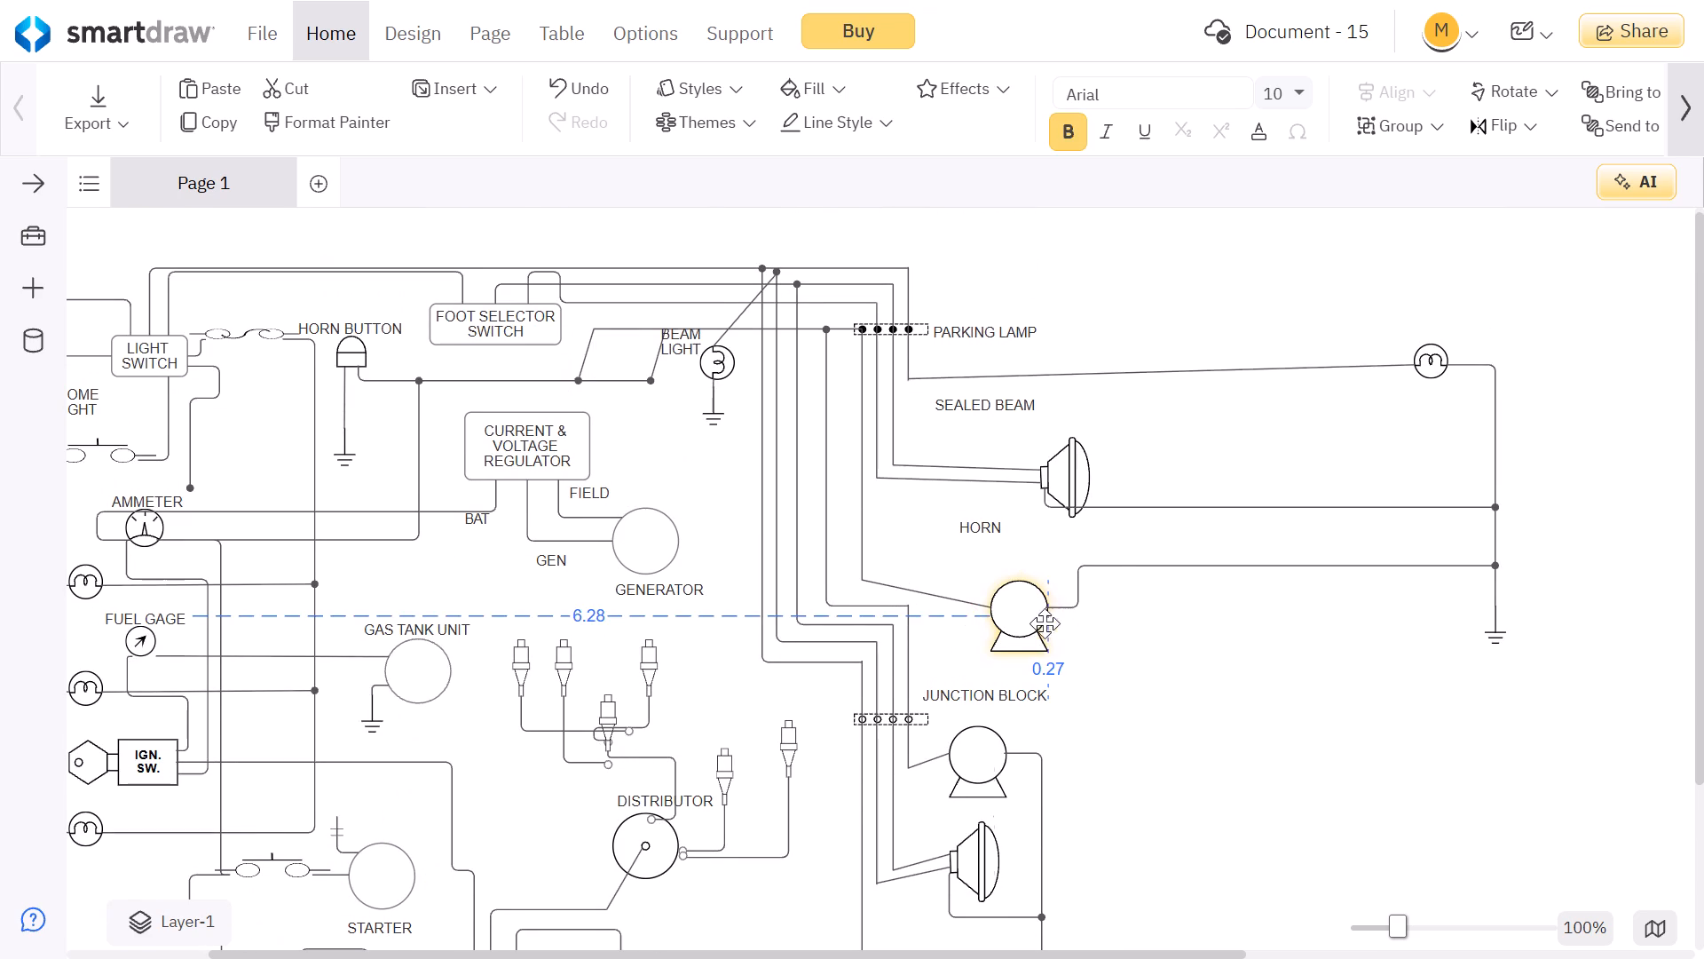
{"action": "left_click_drag", "start_coordinate": [1045, 623], "coordinate": [1090, 639]}
Fill the relocated horn symbol with yellow.
{"action": "right_click", "coordinate": [1090, 639]}
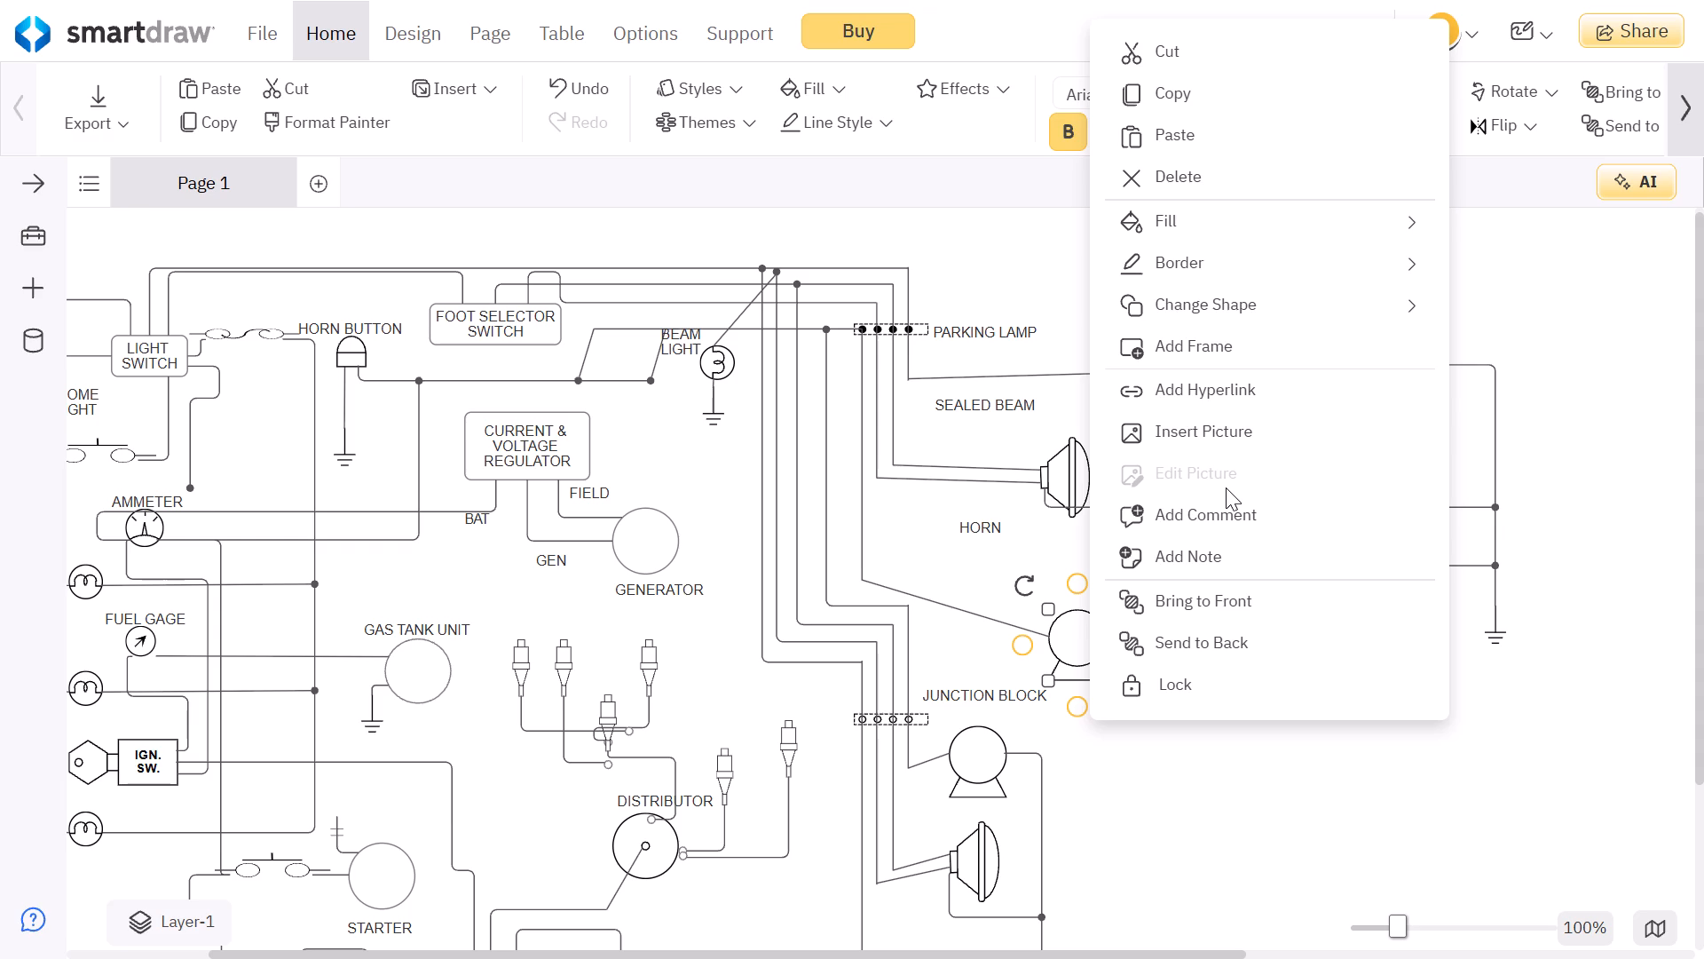
{"action": "scroll", "coordinate": [1226, 487], "scroll_direction": "up", "scroll_amount": 2}
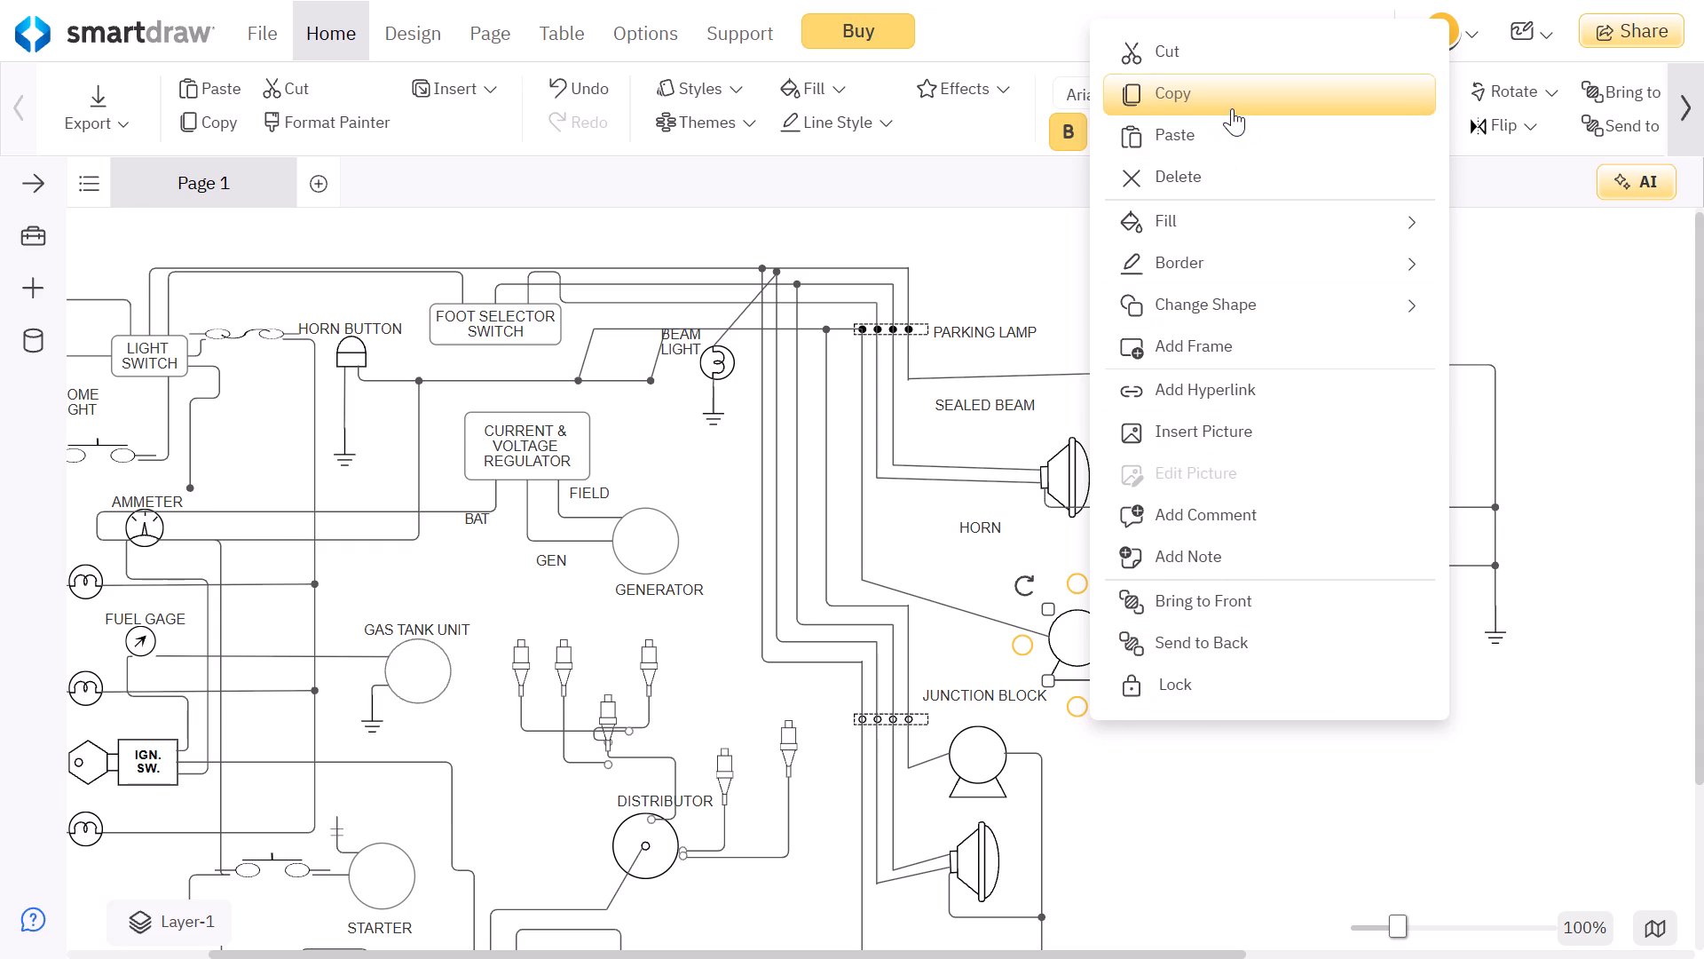
{"action": "left_click", "coordinate": [1235, 235]}
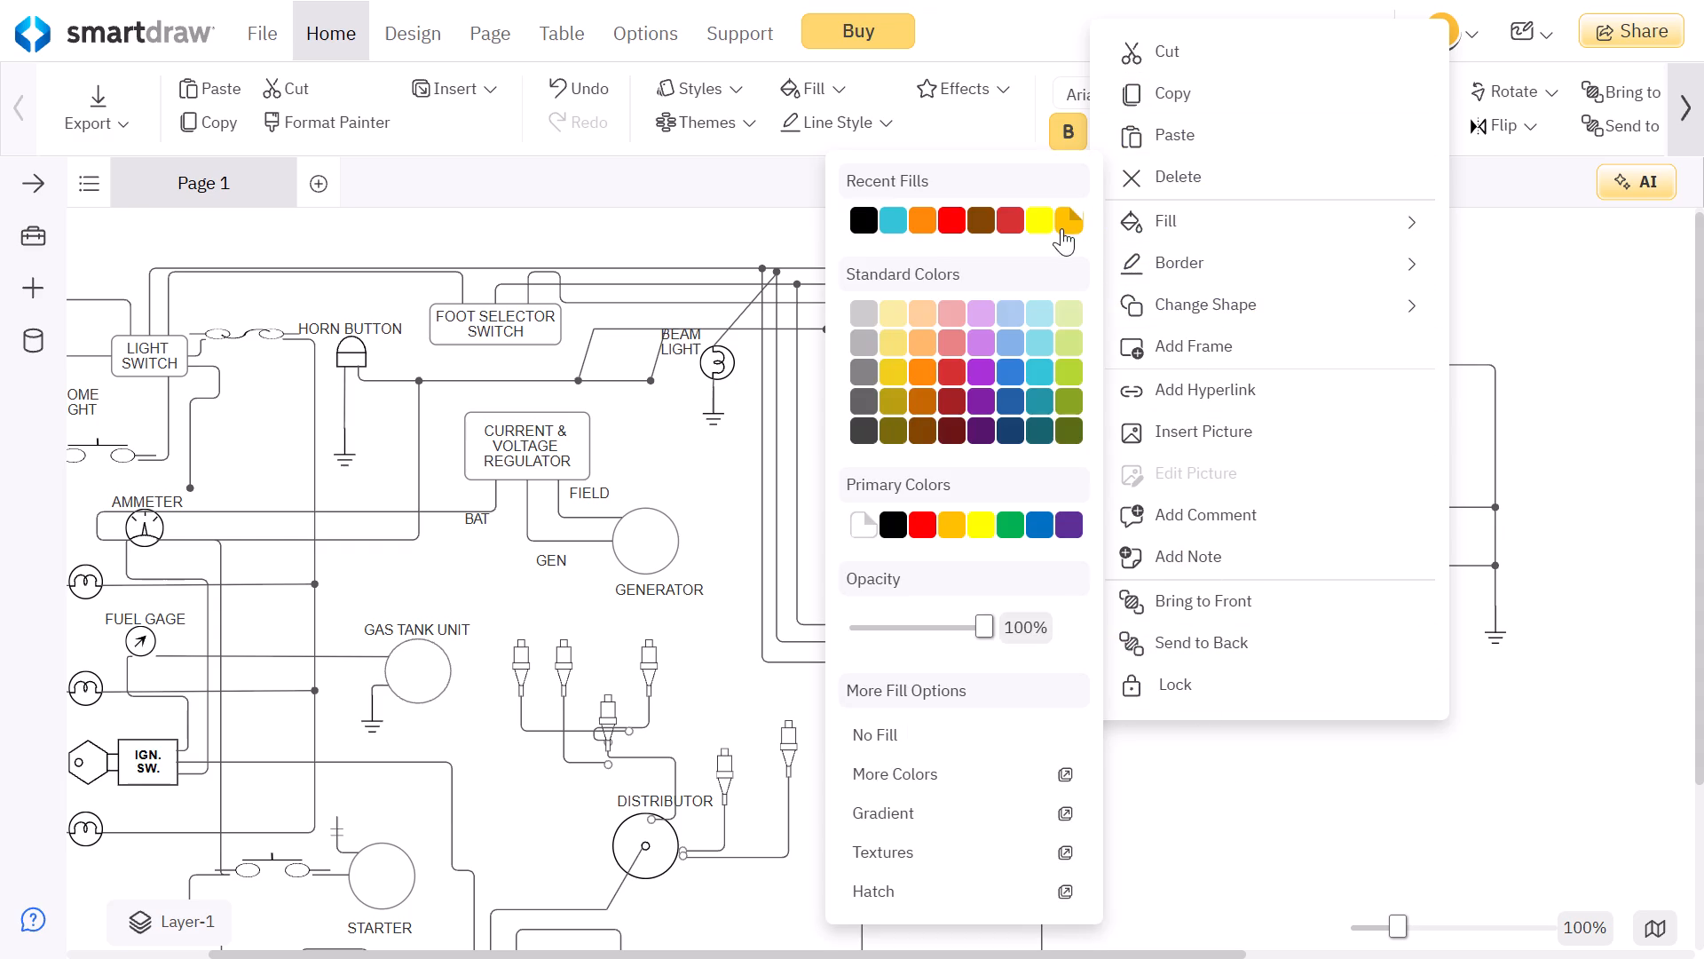
{"action": "left_click", "coordinate": [1039, 218]}
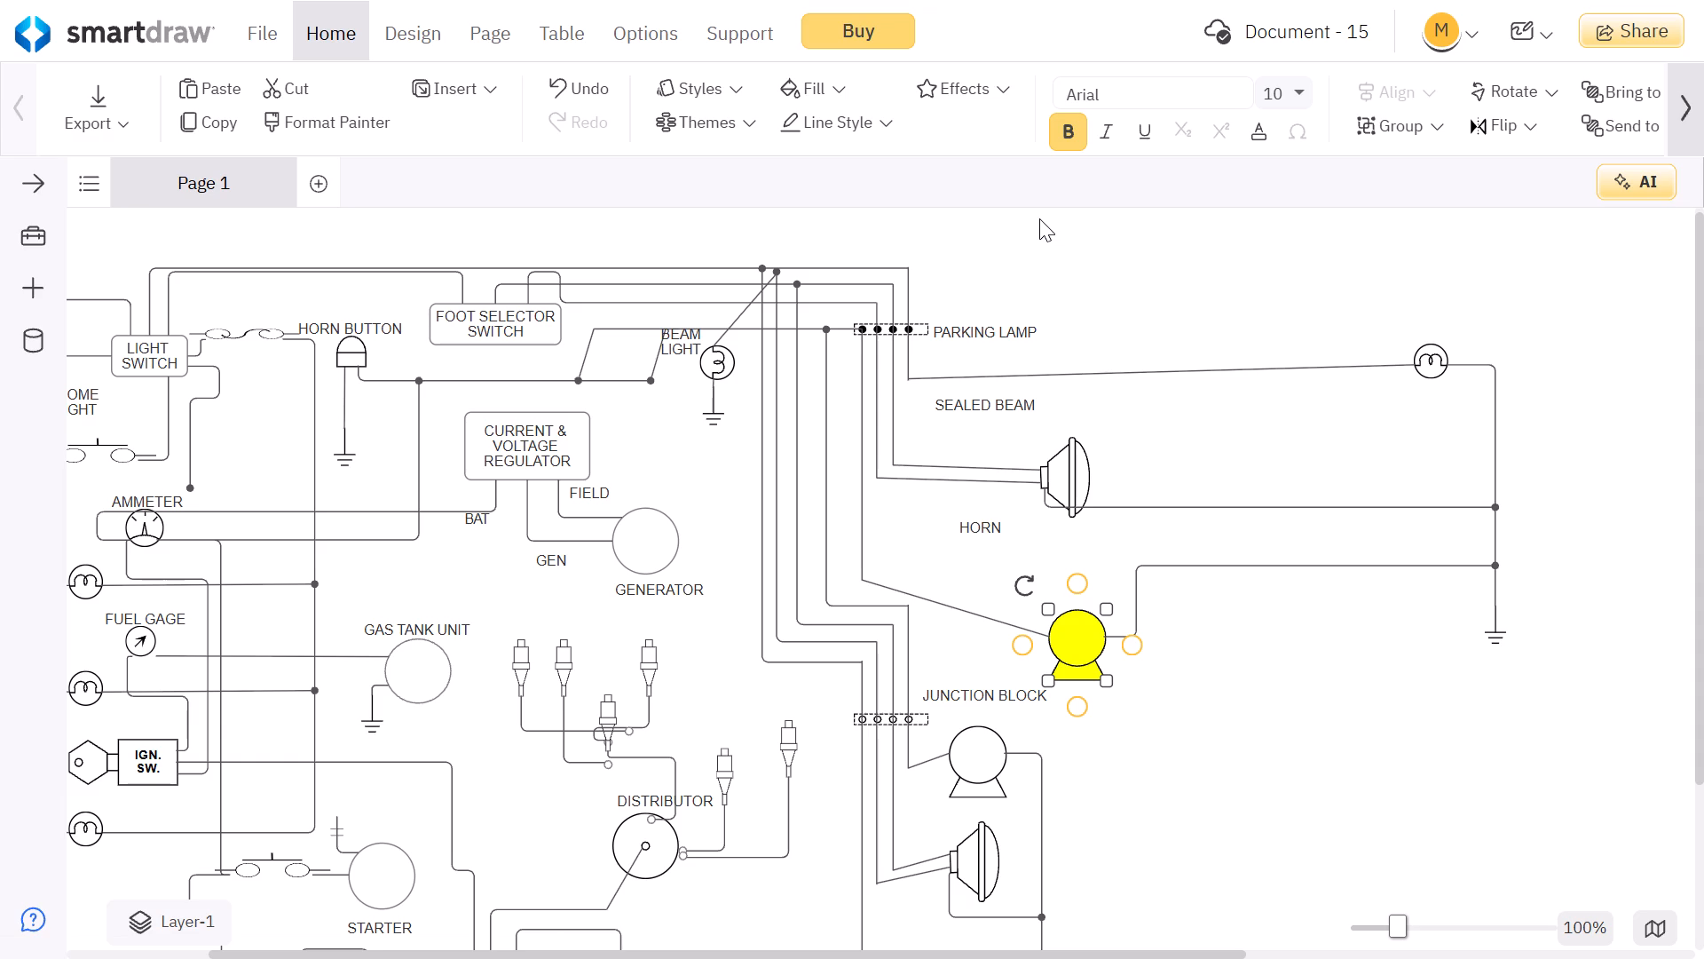
Fill the lower horn symbol, just below the JUNCTION BLOCK label, with yellow.
{"action": "scroll", "coordinate": [1039, 218], "scroll_direction": "down", "scroll_amount": 1}
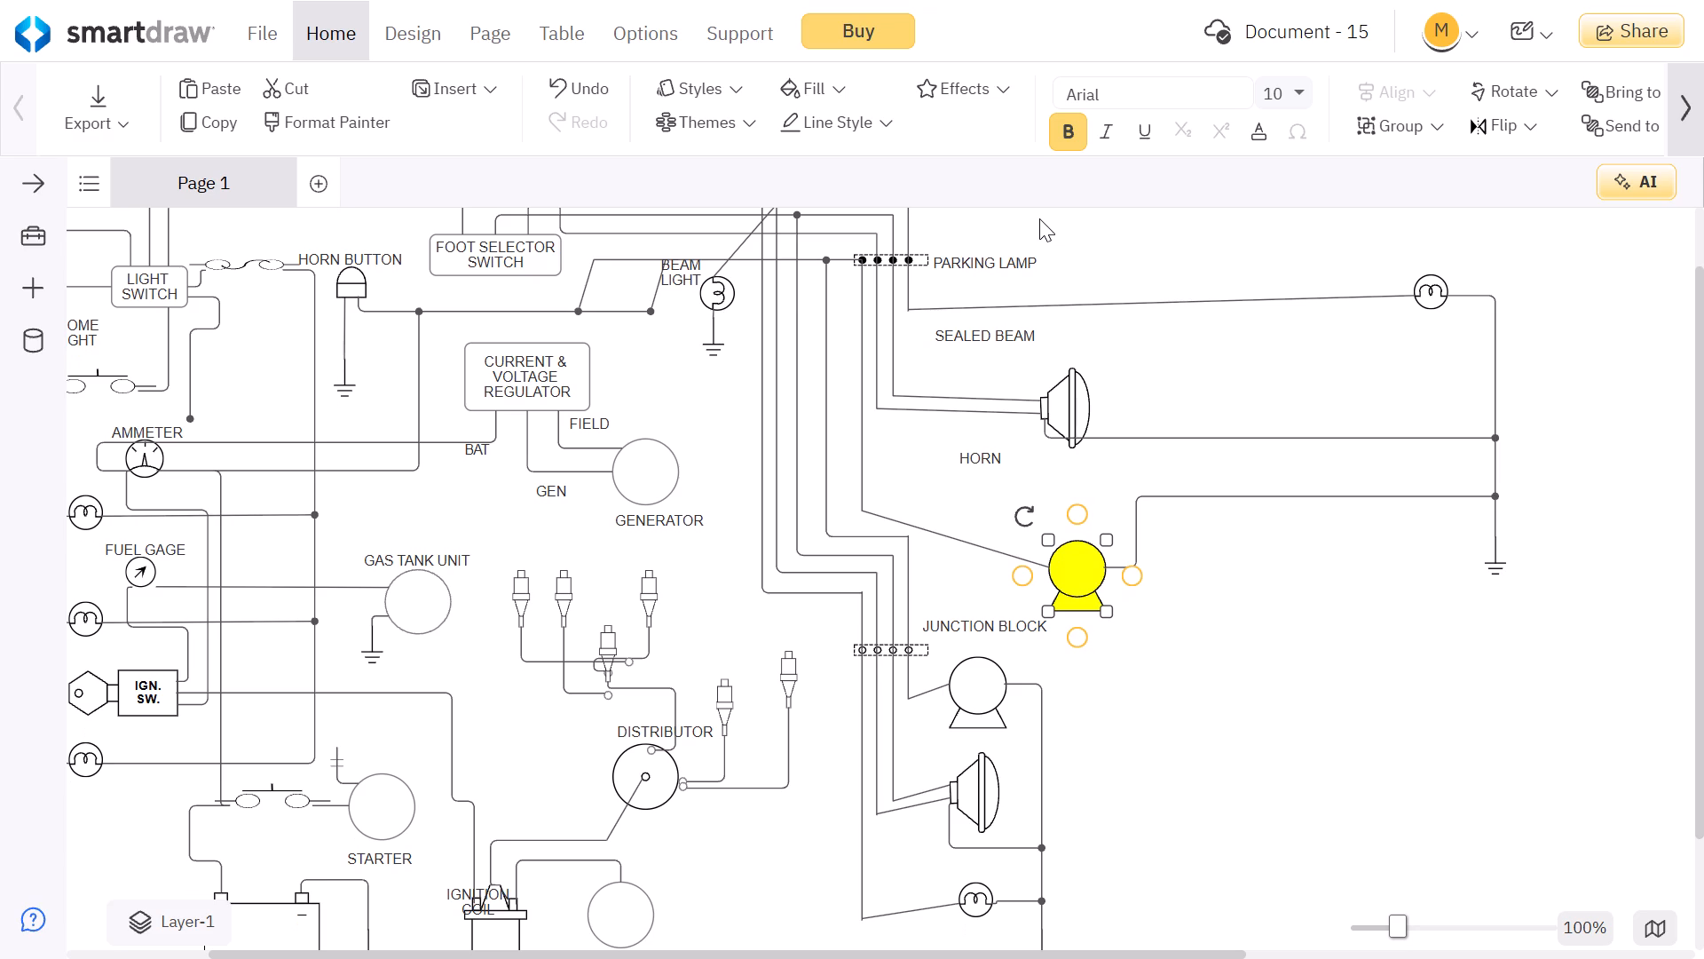
{"action": "scroll", "coordinate": [1039, 218], "scroll_direction": "down", "scroll_amount": 1}
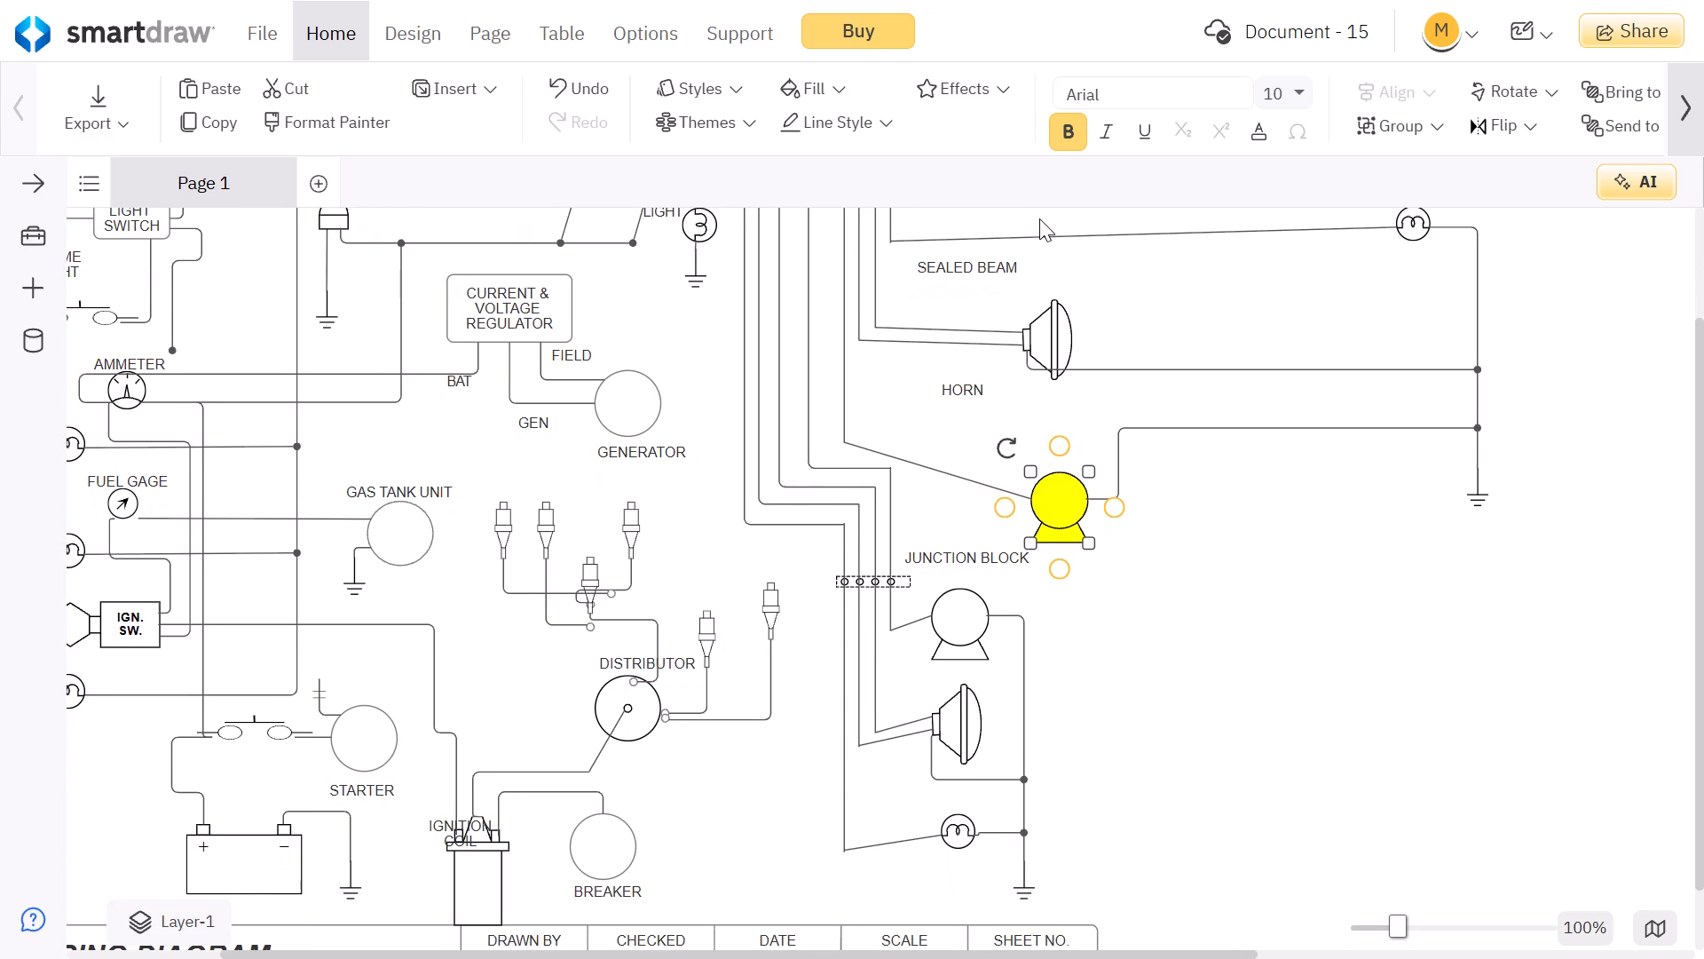
{"action": "scroll", "coordinate": [1039, 218], "scroll_direction": "down", "scroll_amount": 1}
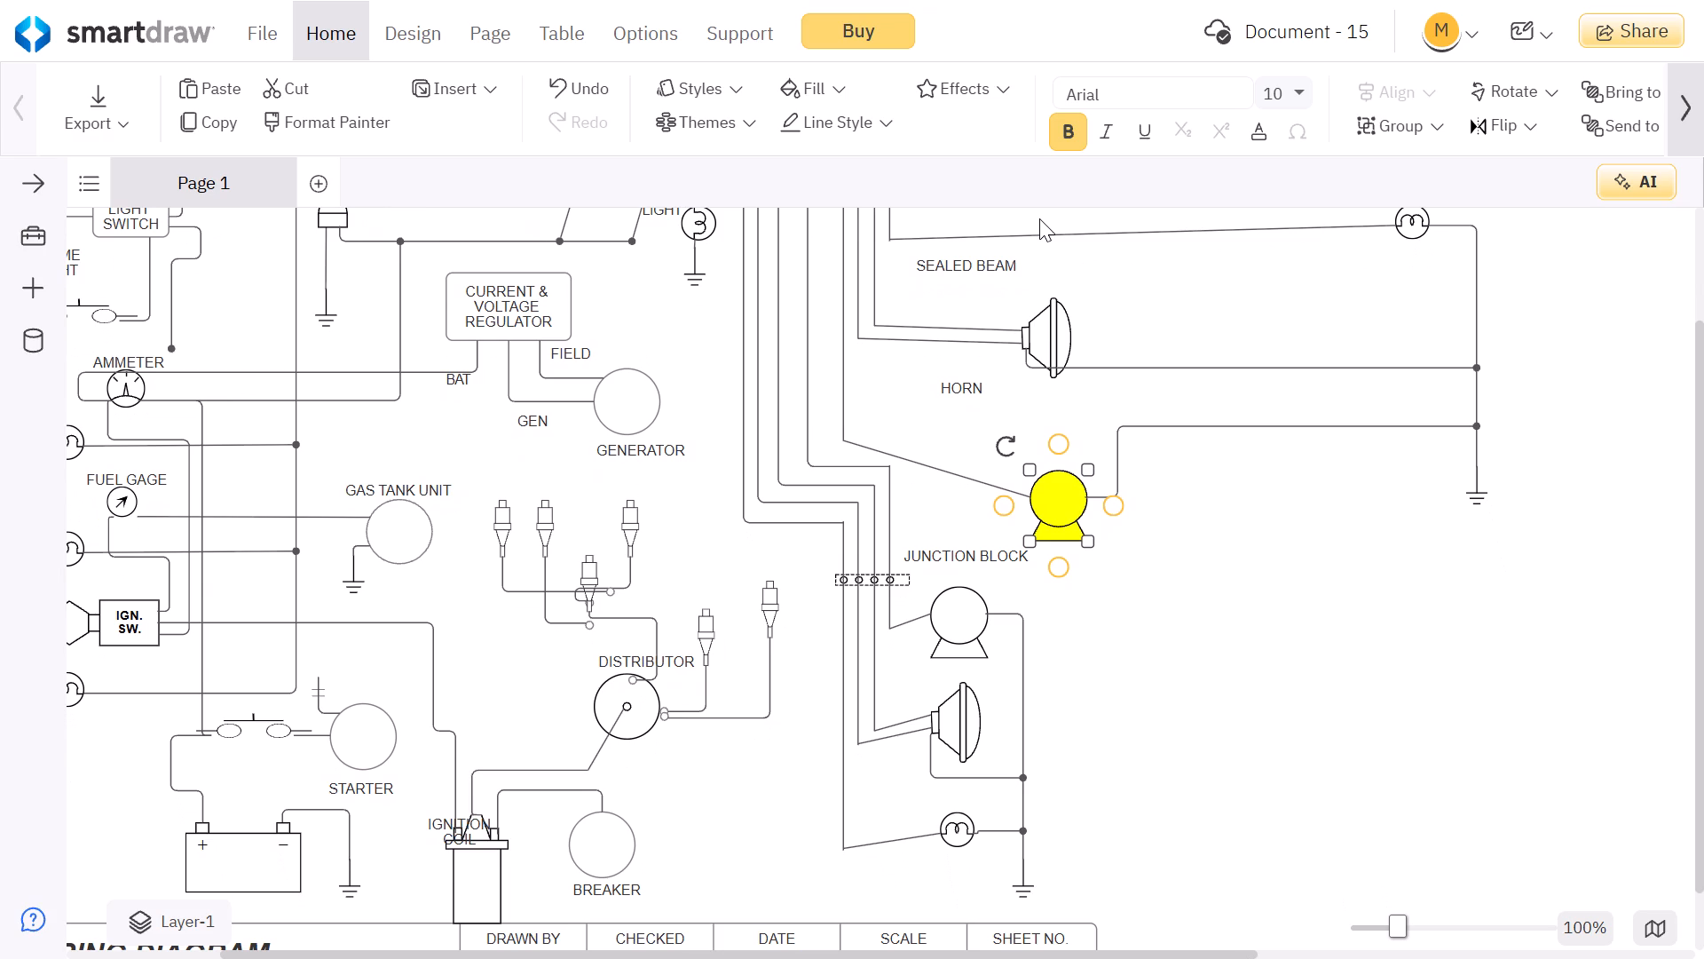
{"action": "scroll", "coordinate": [1039, 218], "scroll_direction": "down", "scroll_amount": 1}
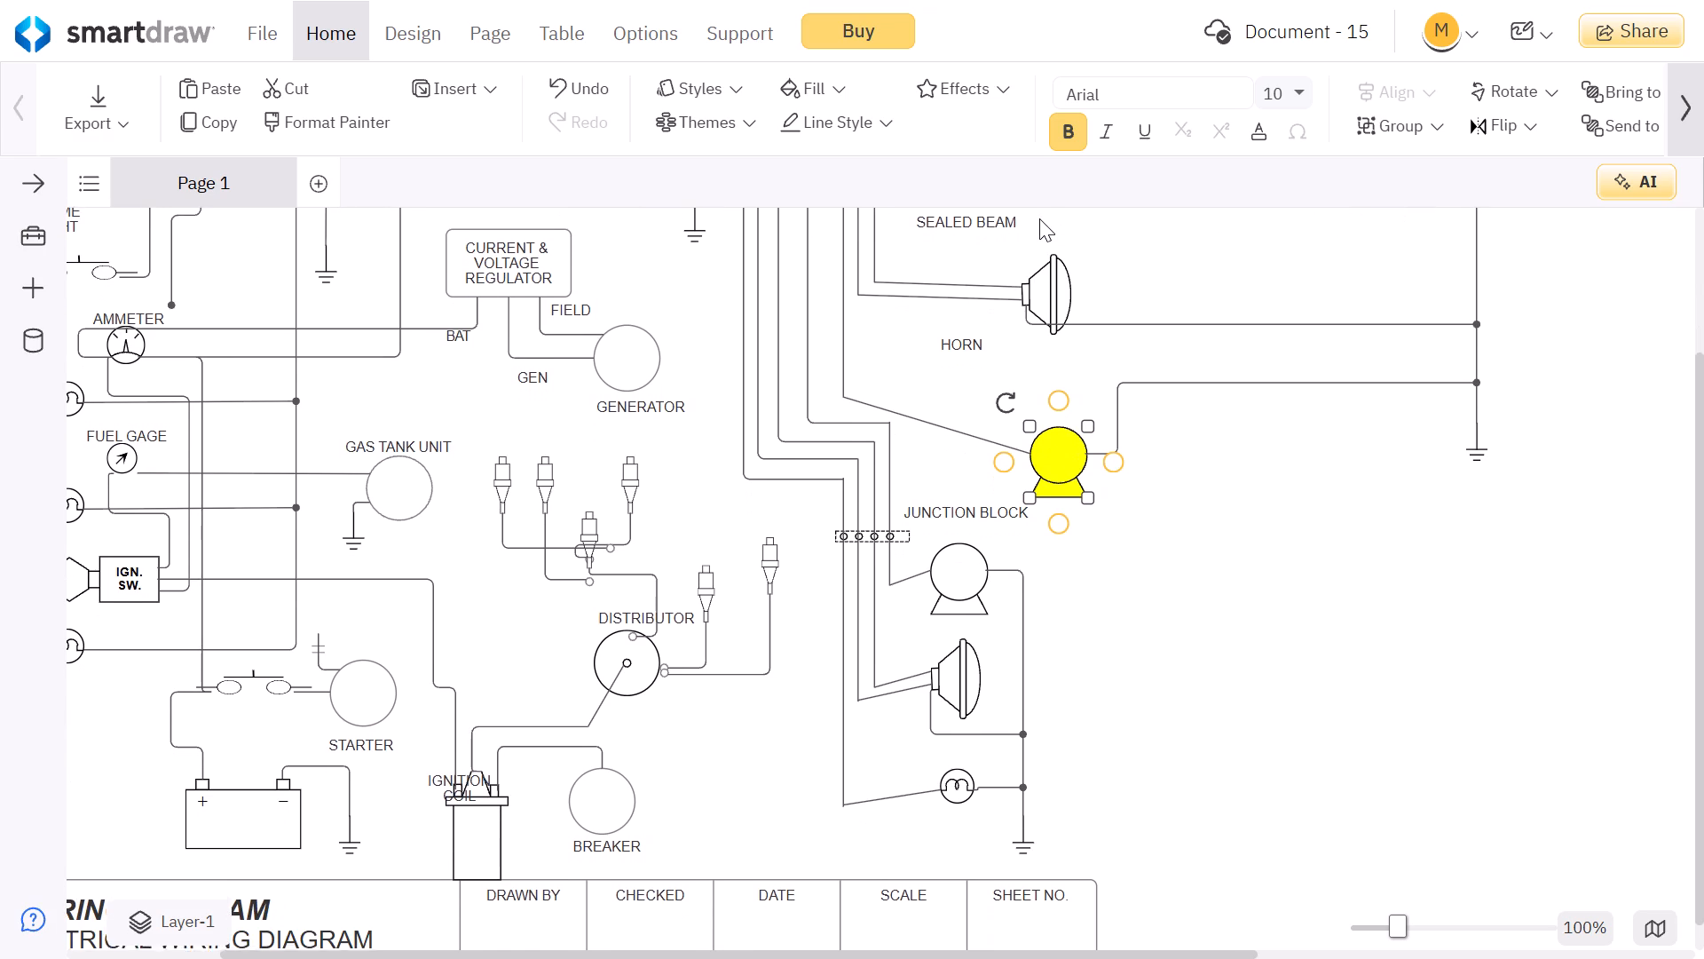
{"action": "scroll", "coordinate": [1039, 218], "scroll_direction": "down", "scroll_amount": 1}
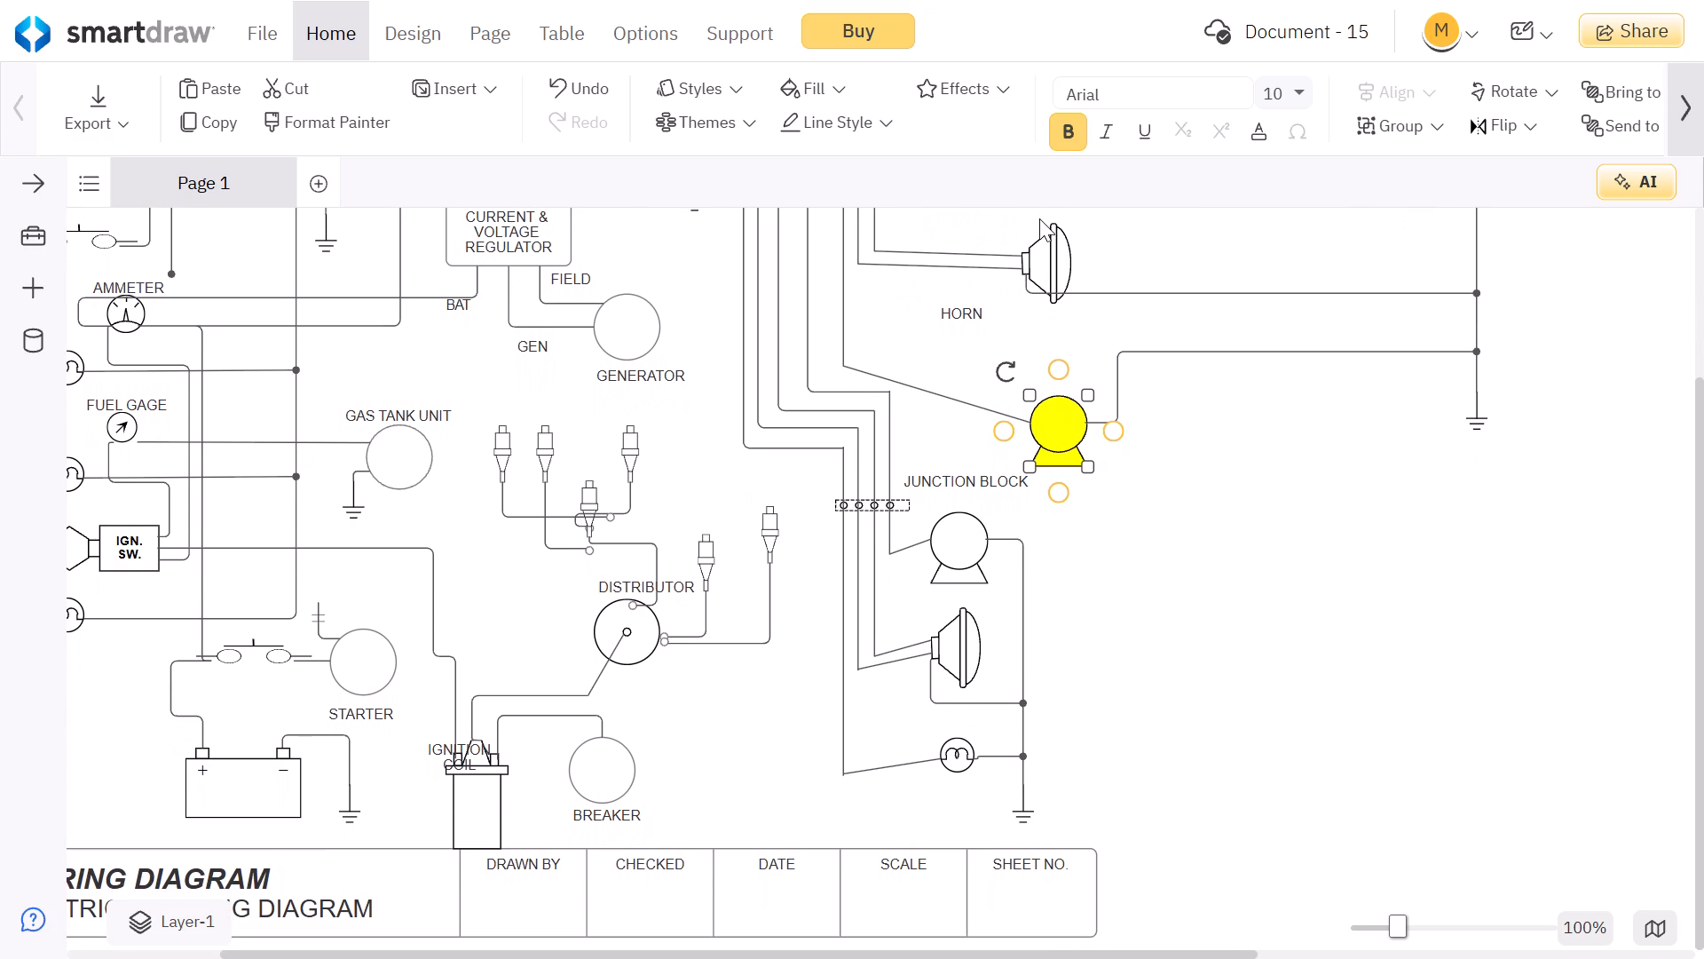
{"action": "scroll", "coordinate": [1039, 218], "scroll_direction": "down", "scroll_amount": 3}
{"action": "left_click", "coordinate": [971, 521]}
{"action": "right_click", "coordinate": [960, 544]}
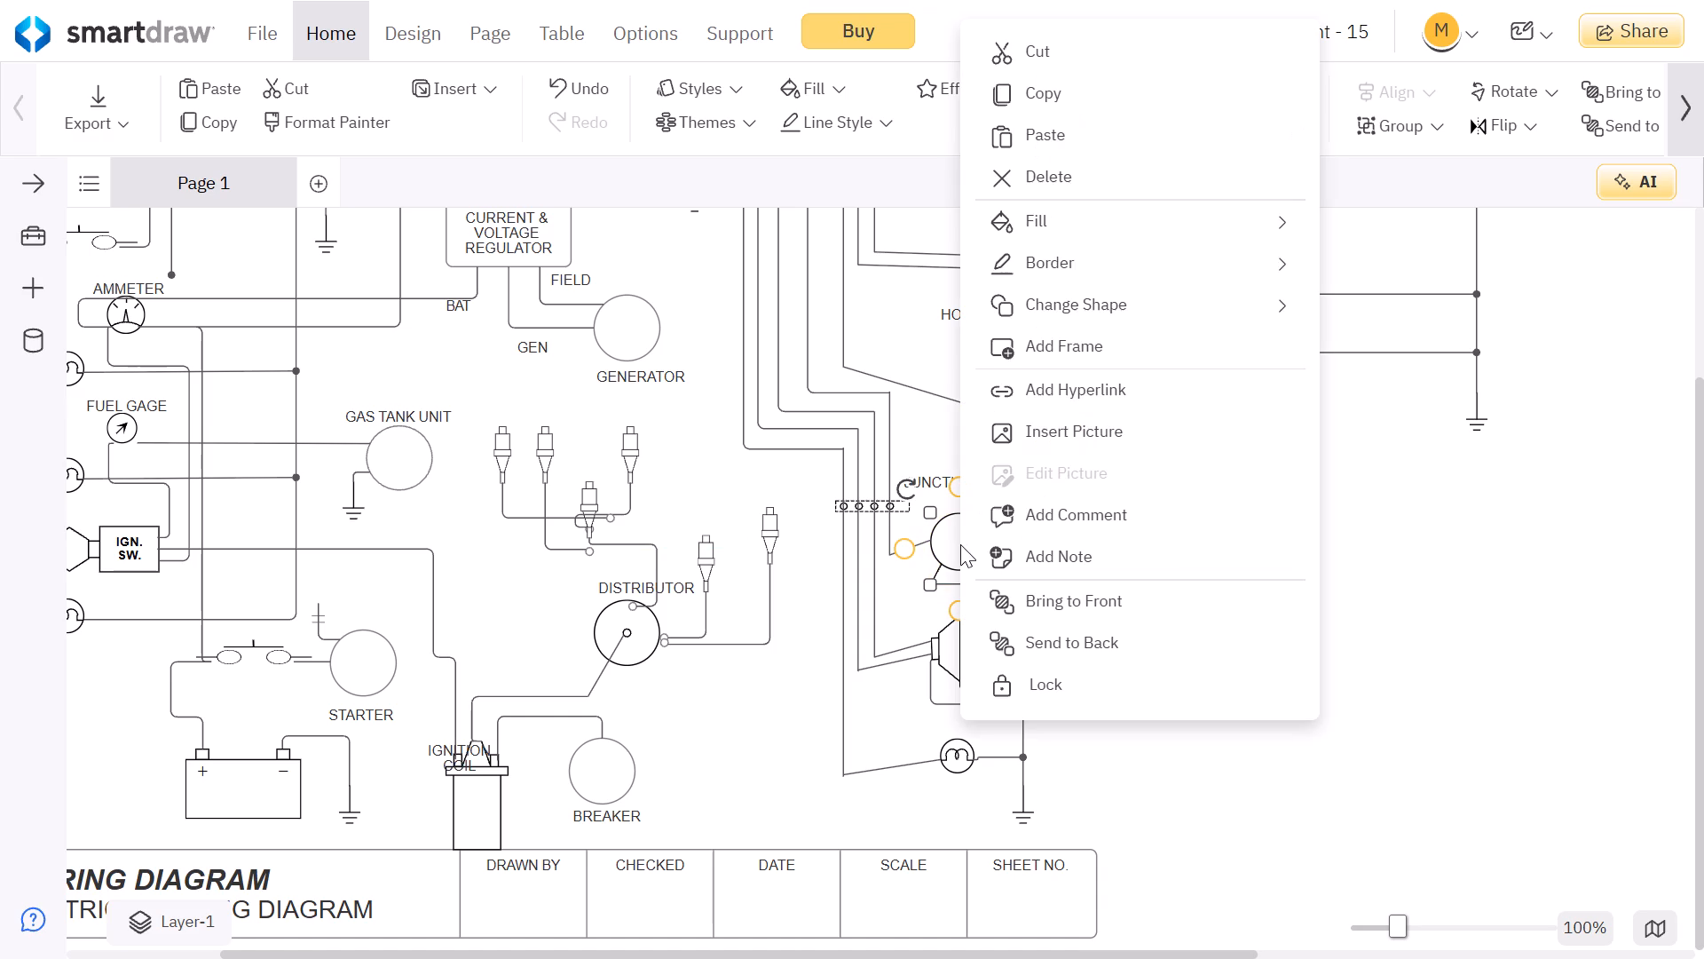
{"action": "left_click", "coordinate": [1156, 217]}
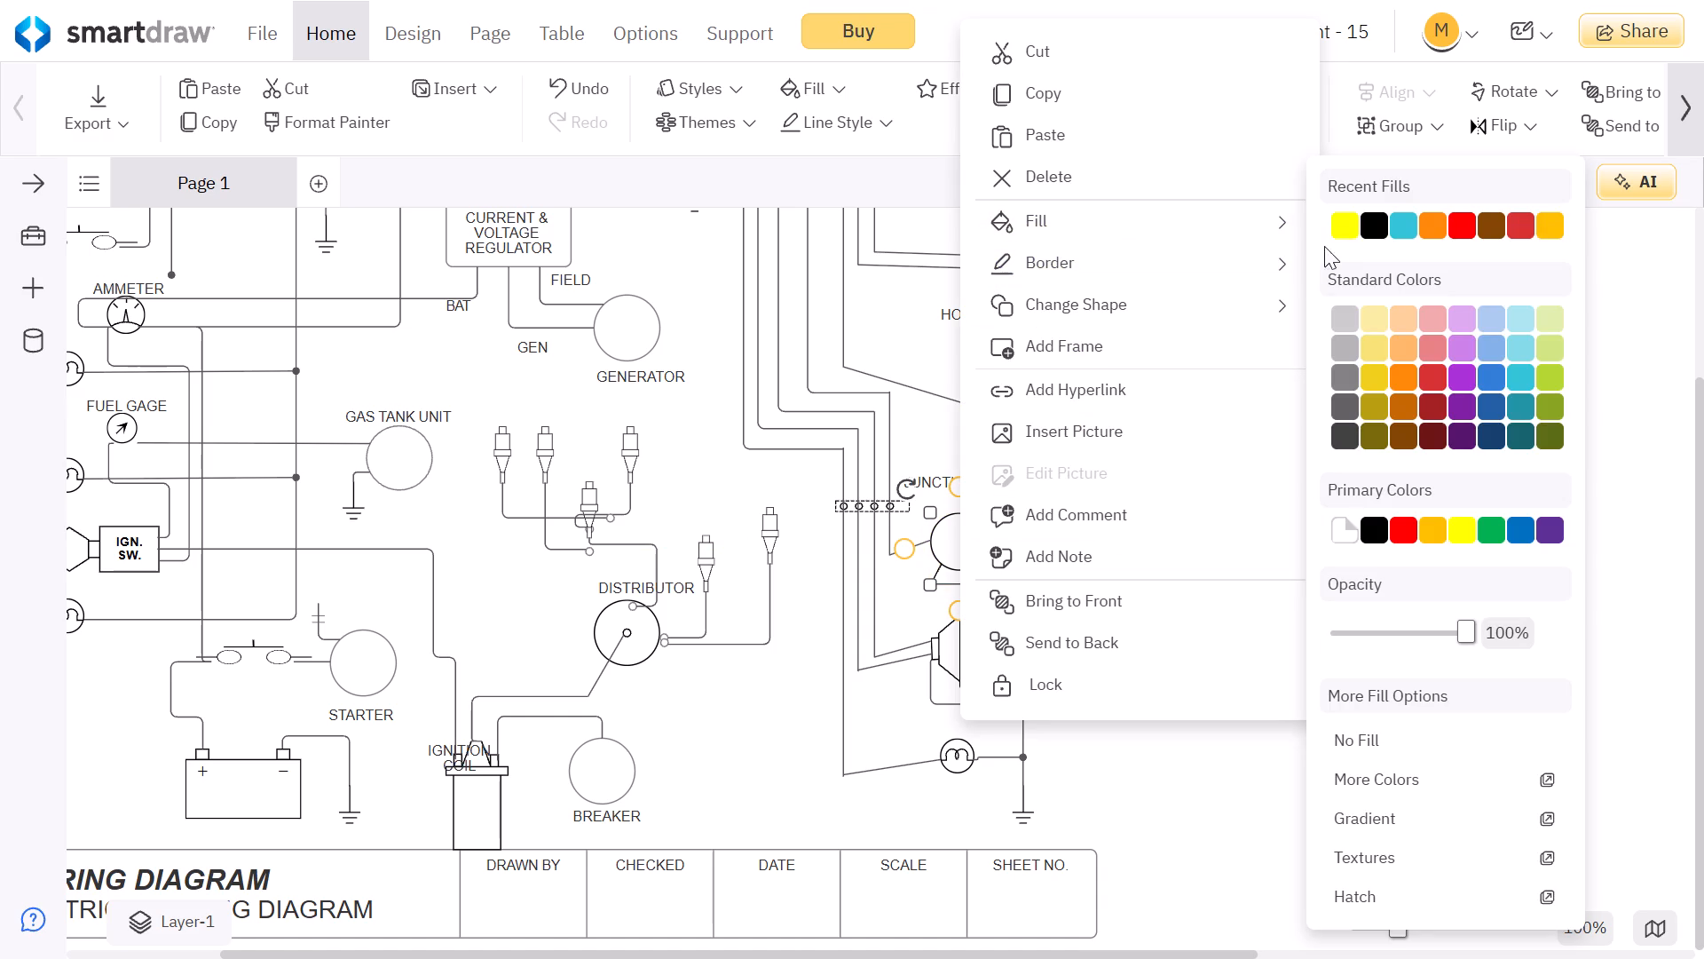
{"action": "left_click", "coordinate": [1340, 223]}
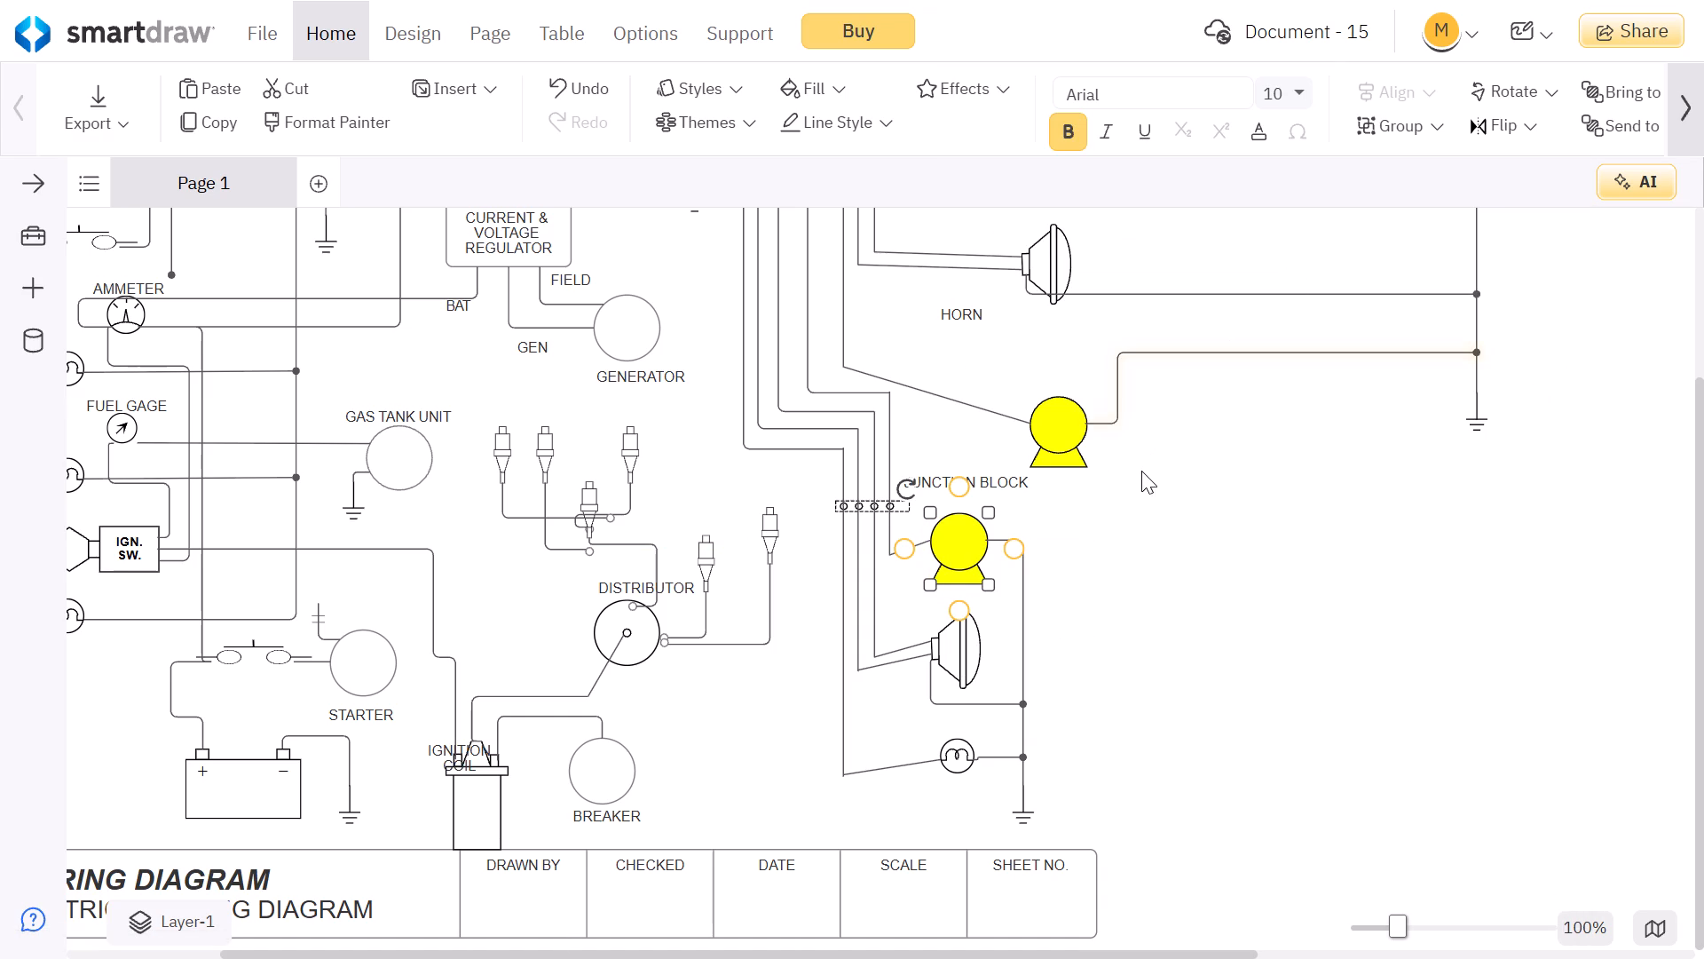
Fill the lower sealed beam symbol, directly beneath the lower horn, with the same yellow.
{"action": "left_click", "coordinate": [970, 644]}
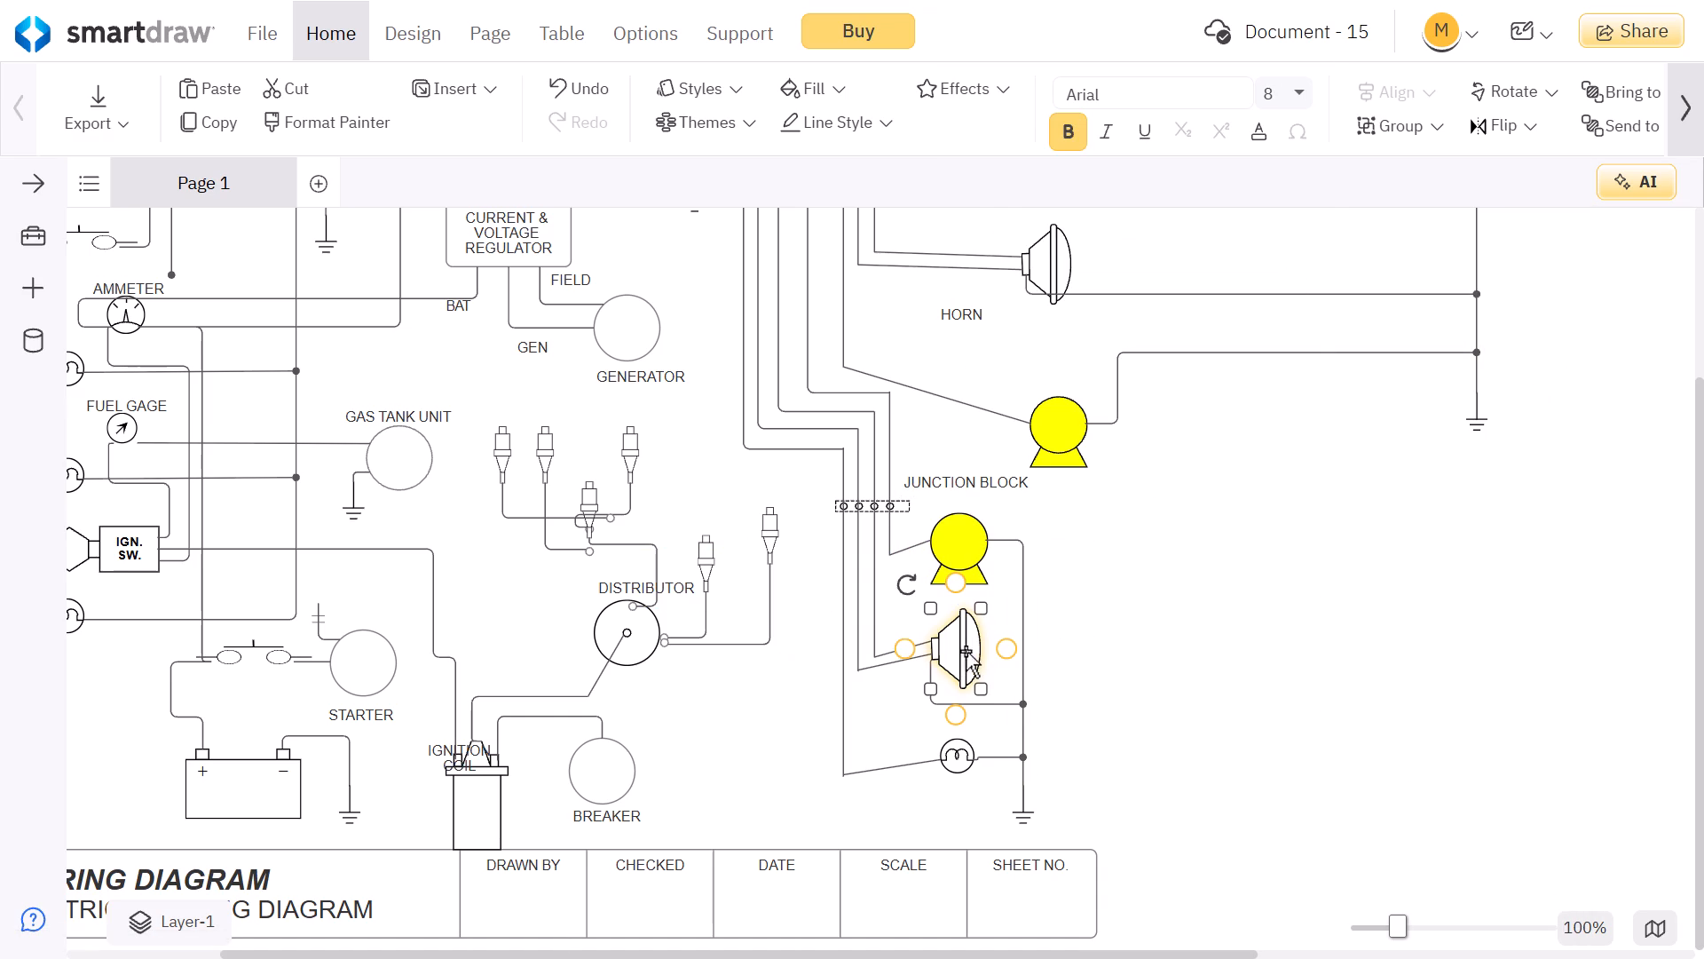
{"action": "right_click", "coordinate": [966, 651]}
{"action": "left_click_drag", "start_coordinate": [1208, 241], "coordinate": [1246, 233]}
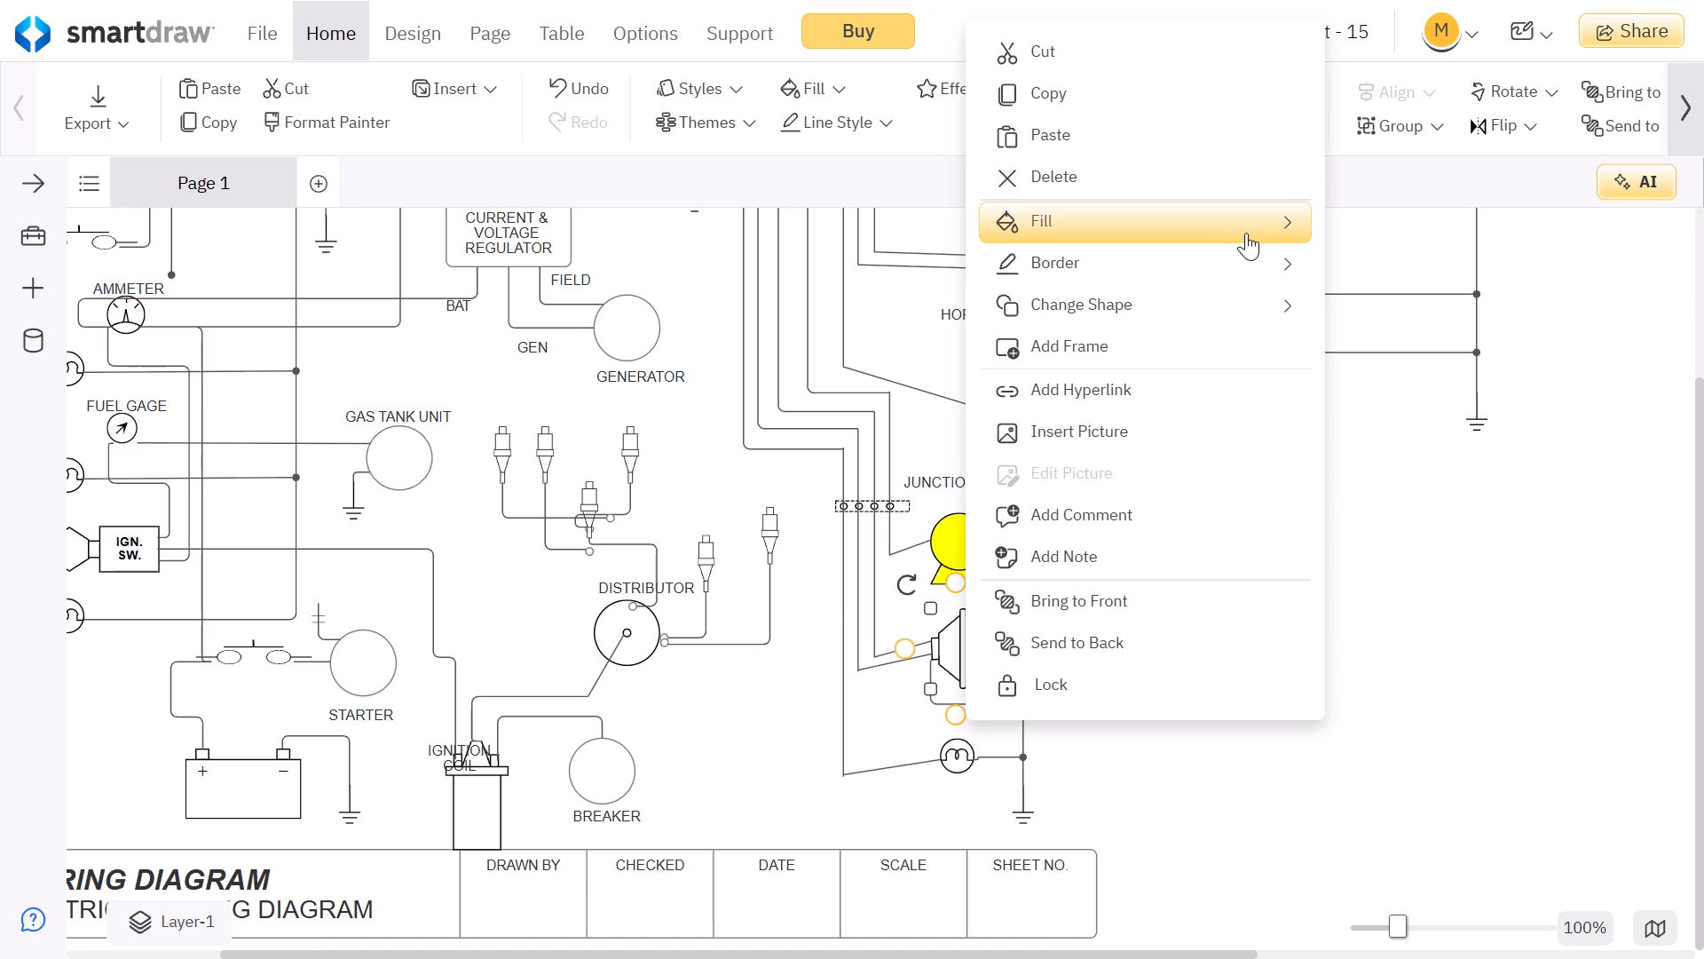
{"action": "left_click_drag", "start_coordinate": [1246, 233], "coordinate": [1248, 228]}
{"action": "left_click", "coordinate": [1248, 228]}
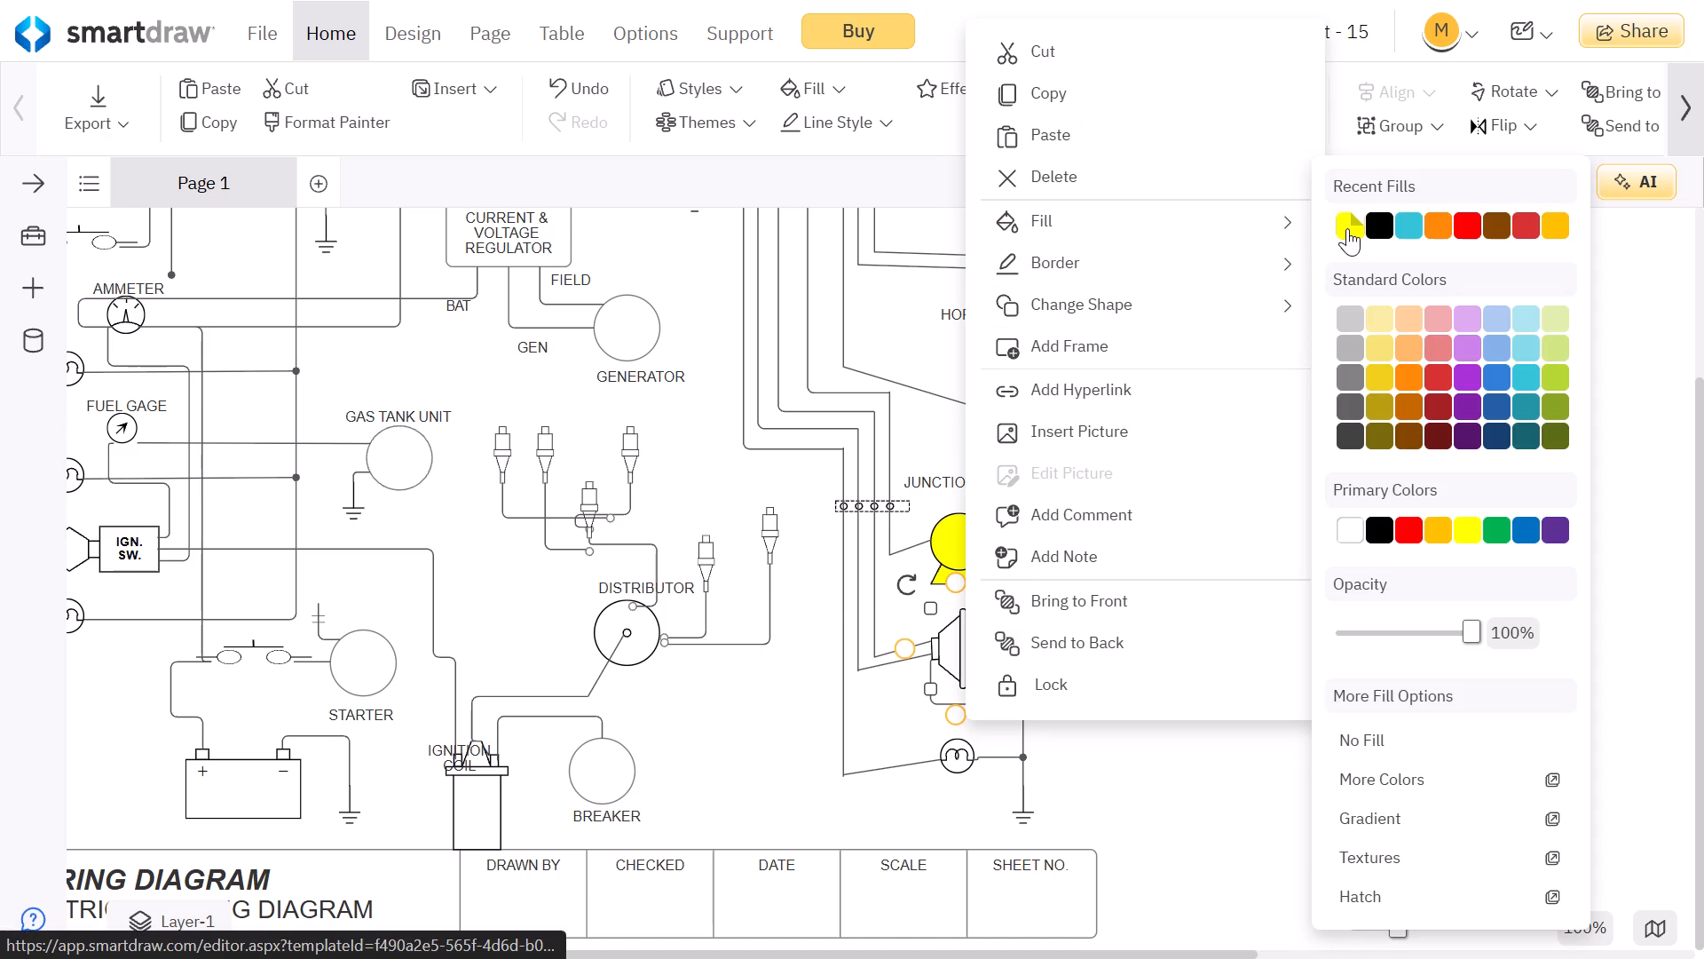
{"action": "left_click", "coordinate": [1347, 228]}
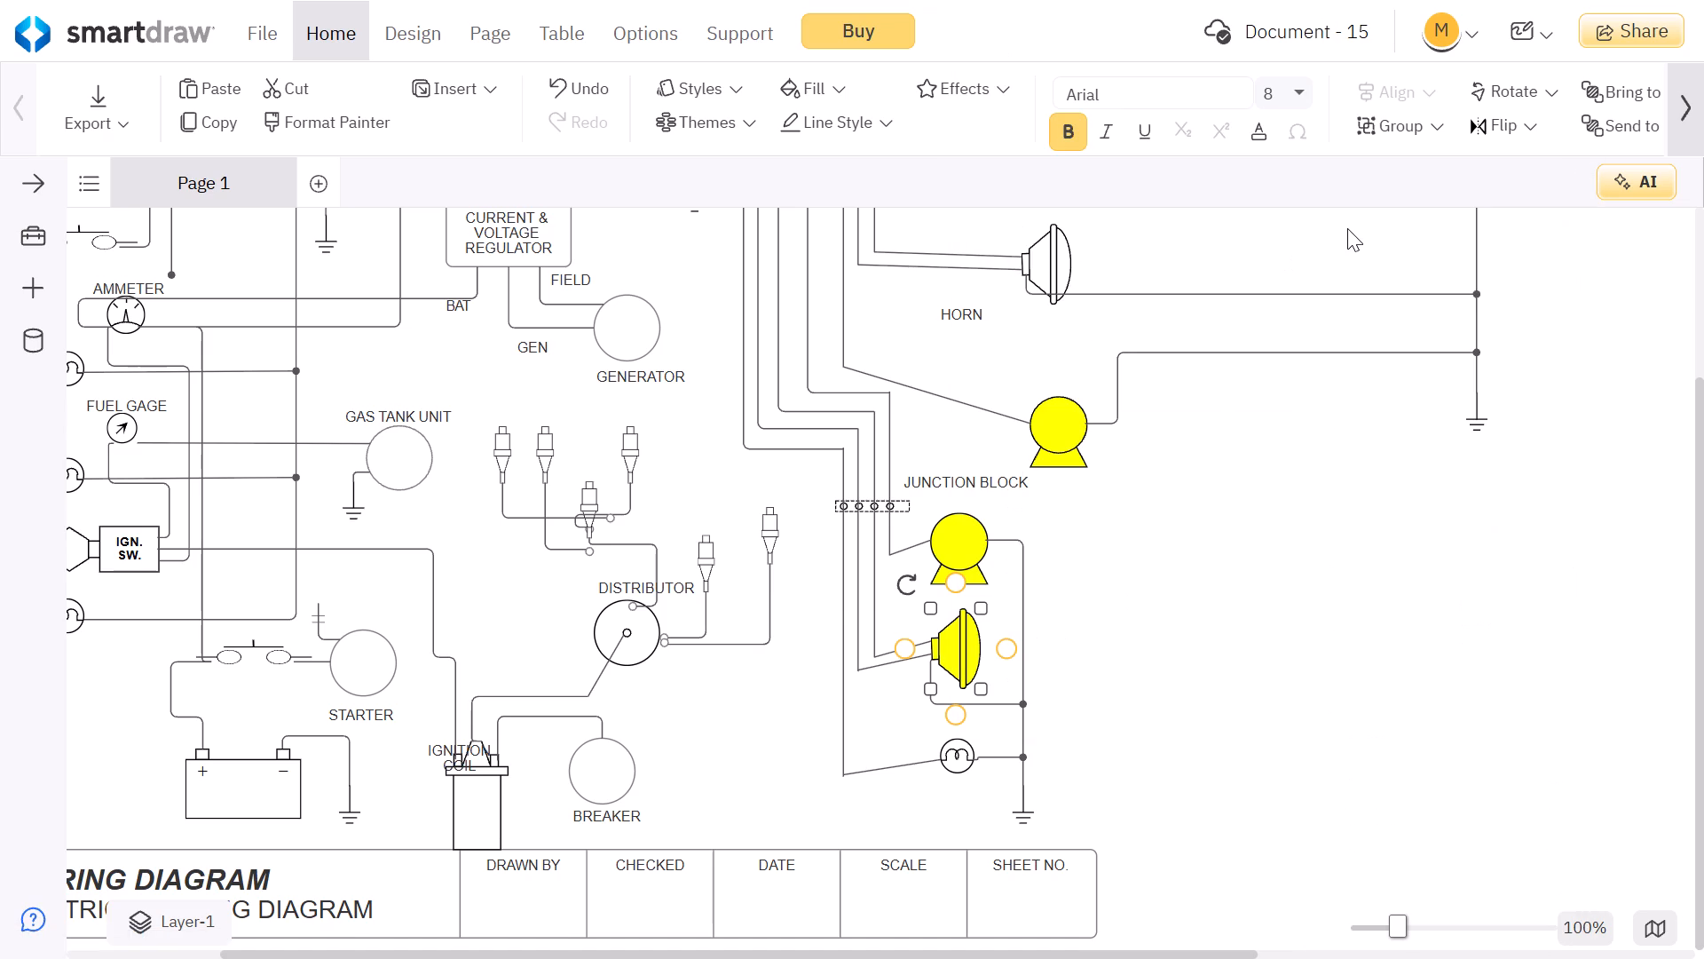
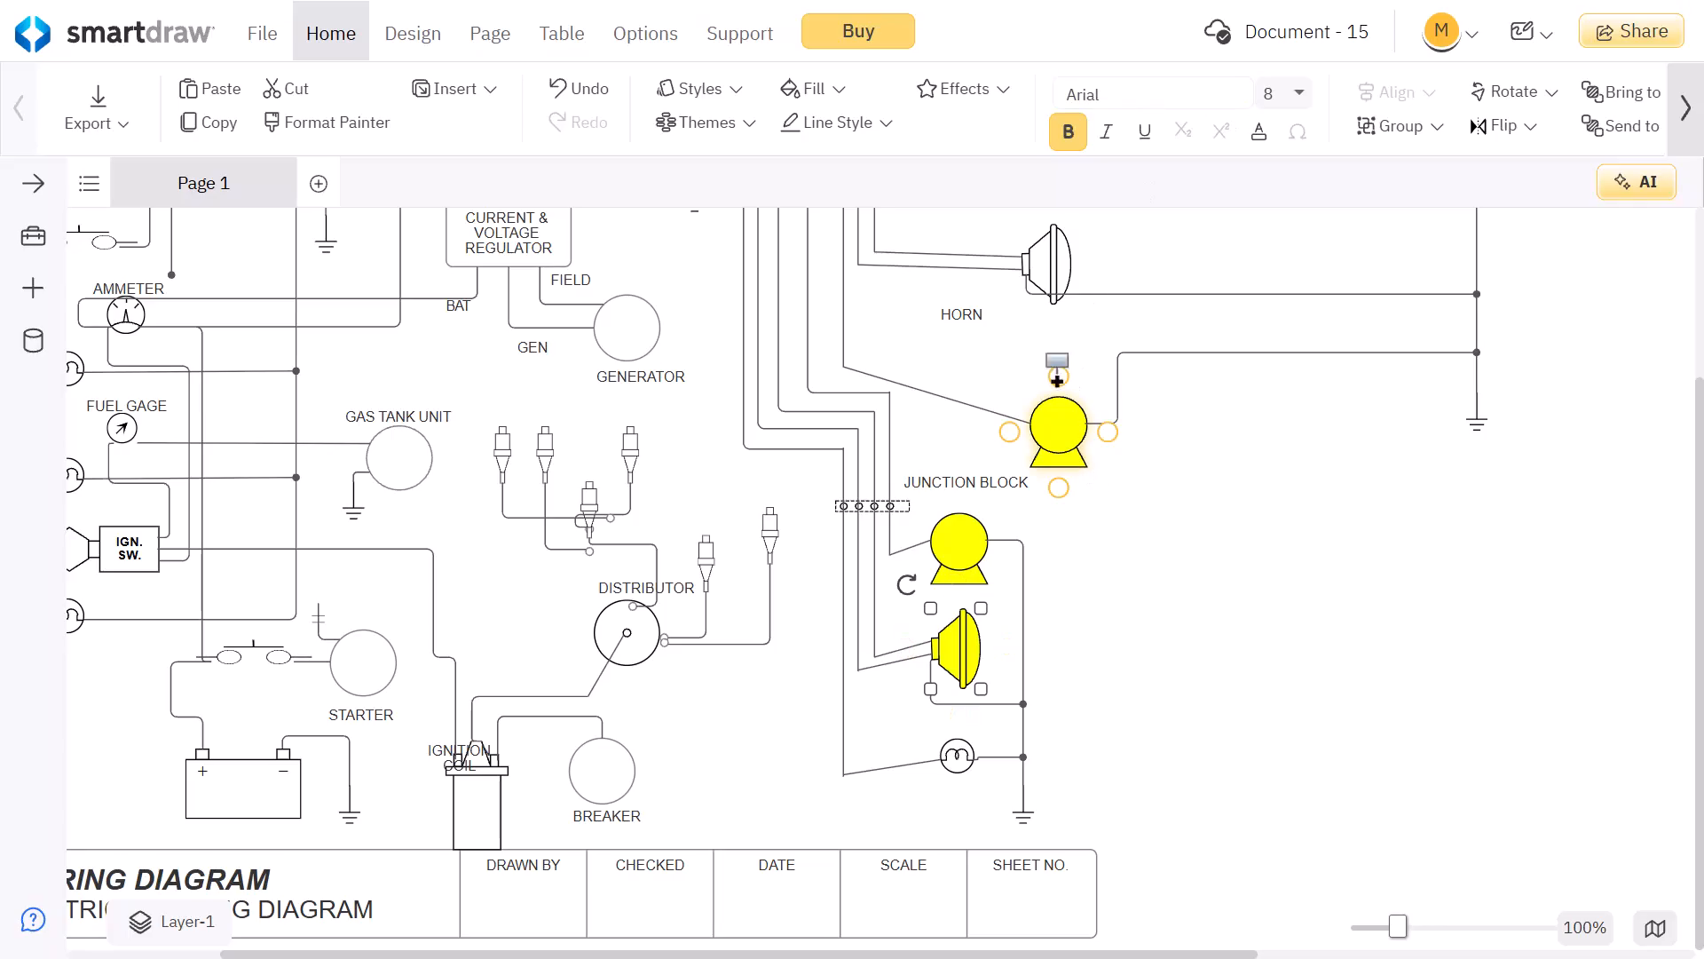
Fill the upper sealed beam symbol, above the relocated horn, with the same yellow.
{"action": "left_click", "coordinate": [1063, 267]}
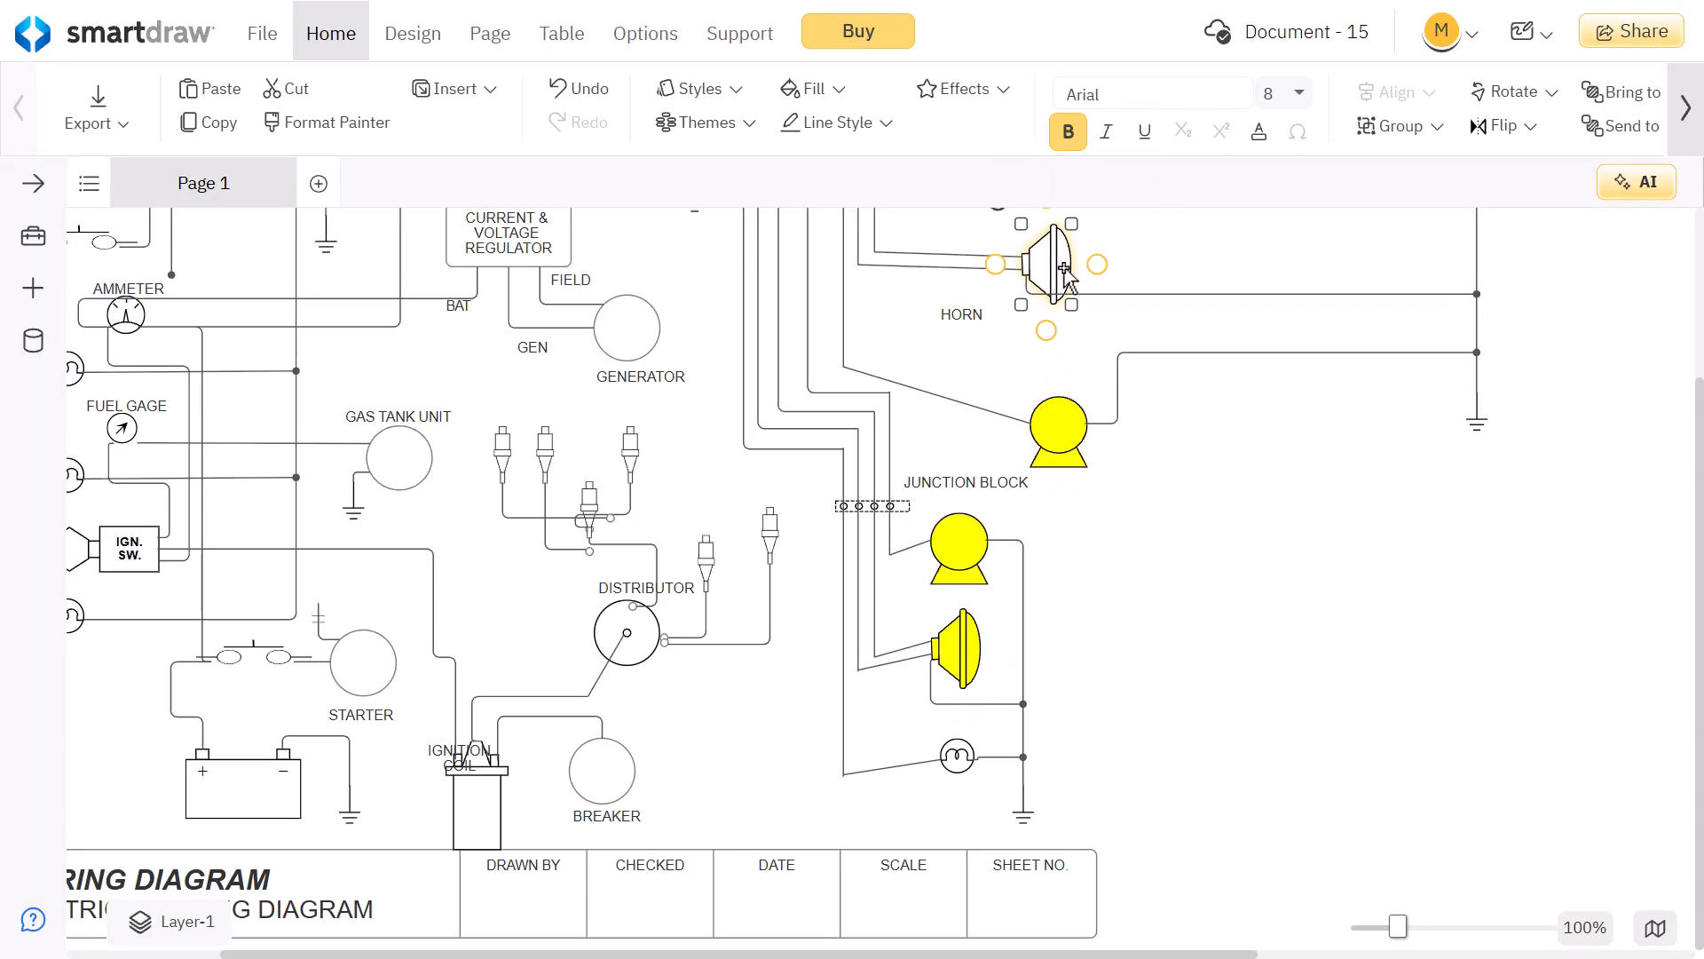
{"action": "right_click", "coordinate": [1059, 274]}
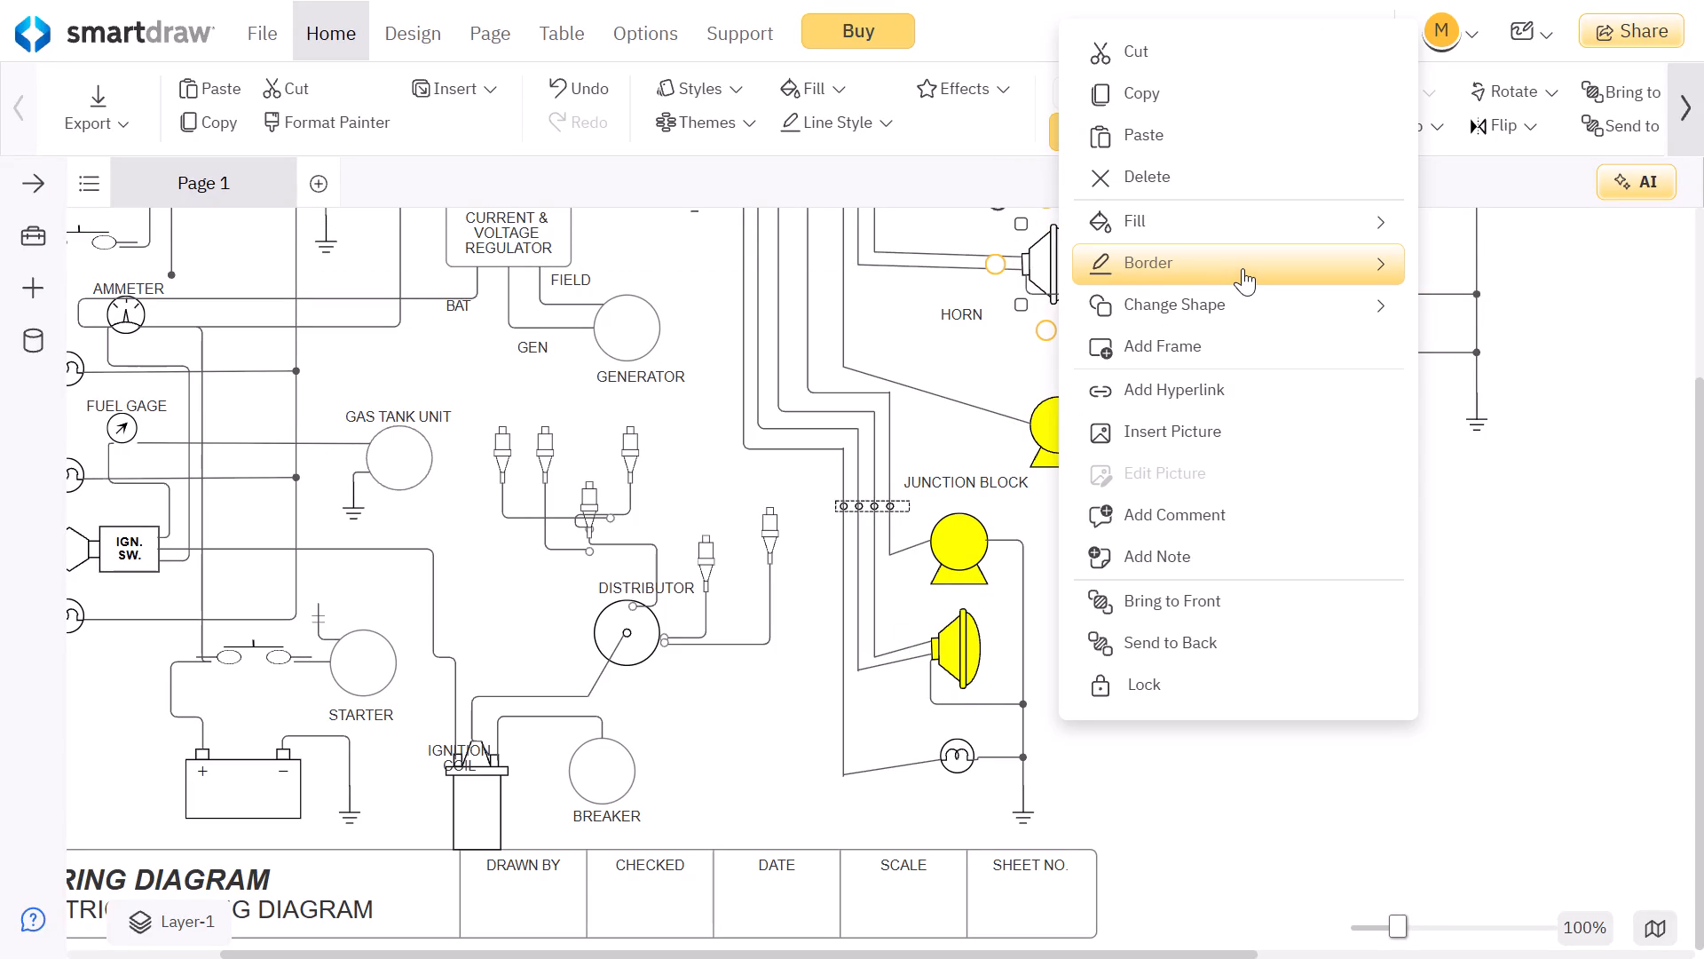
{"action": "left_click", "coordinate": [1338, 218]}
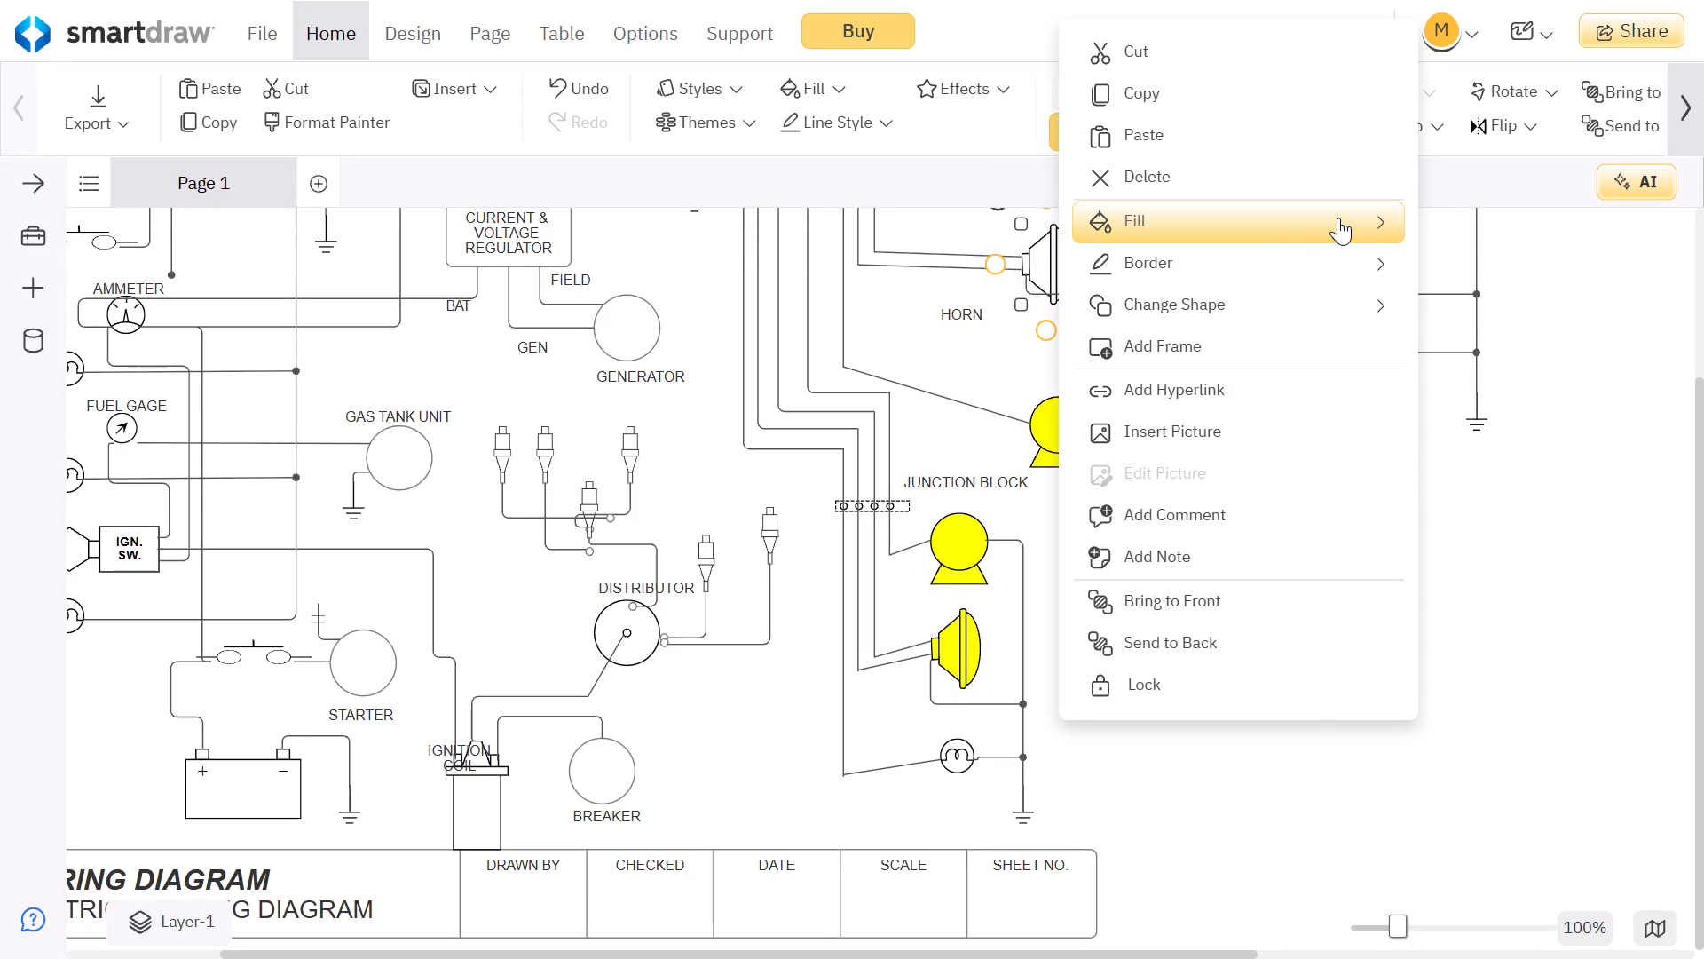
{"action": "left_click", "coordinate": [1448, 233]}
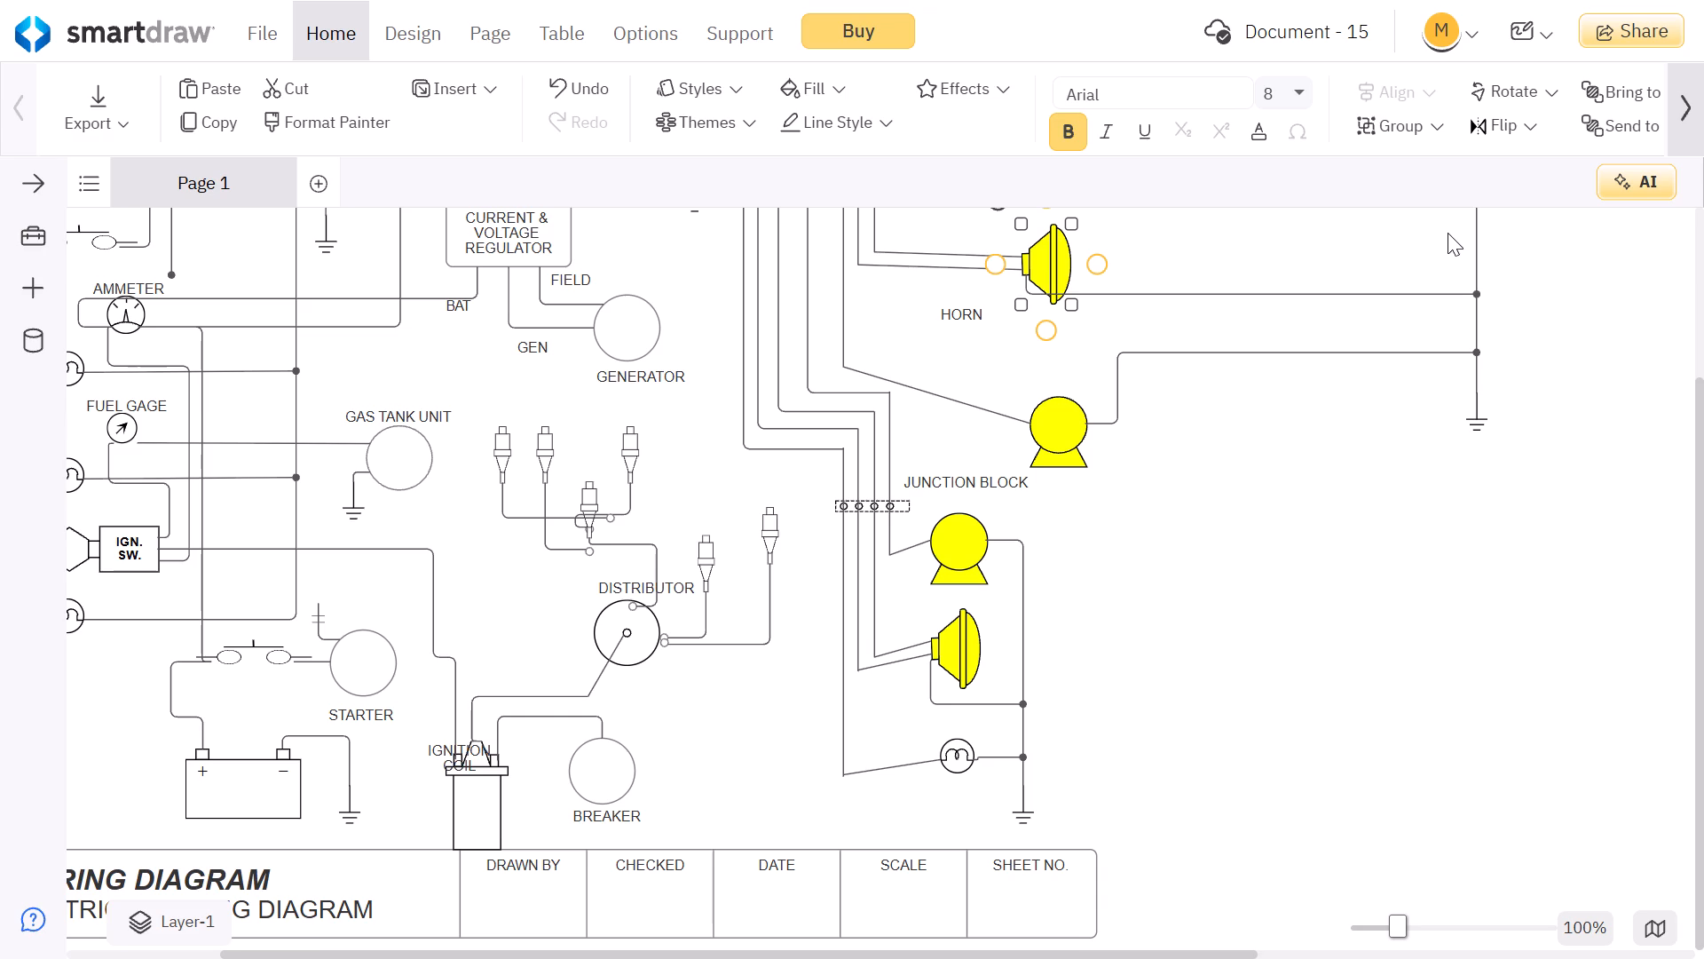
Fill the generator circle below the current and voltage regulator with yellow.
{"action": "scroll", "coordinate": [1448, 233], "scroll_direction": "down", "scroll_amount": 1}
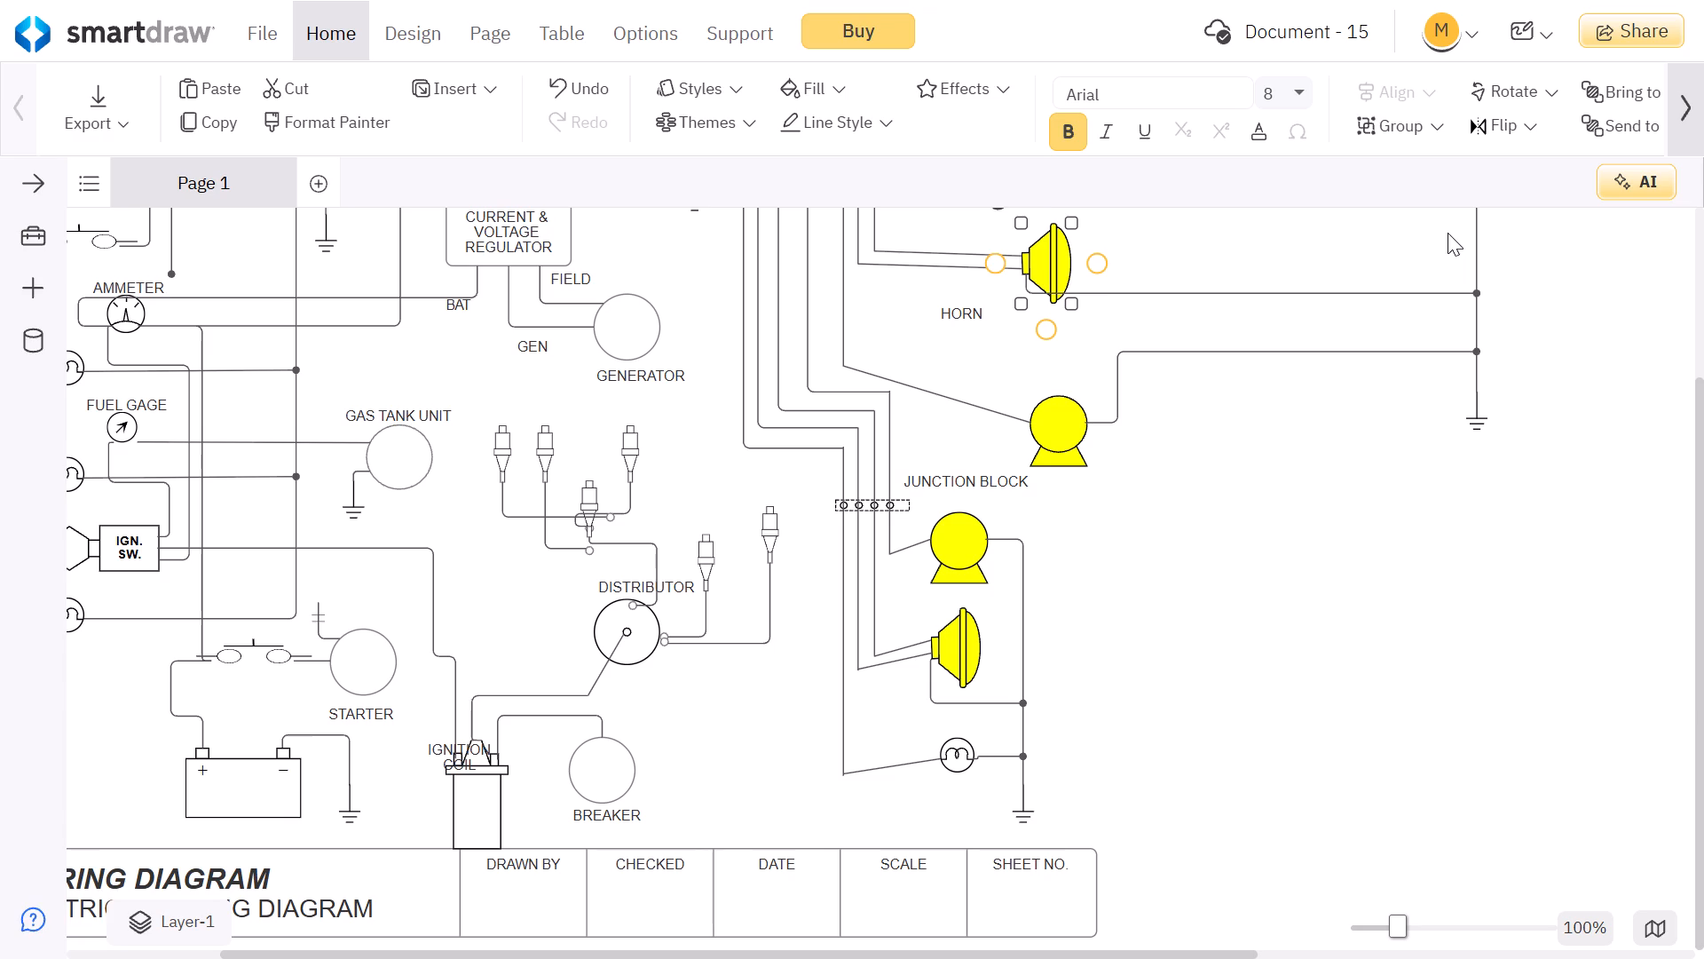
{"action": "scroll", "coordinate": [1448, 233], "scroll_direction": "down", "scroll_amount": 1}
{"action": "scroll", "coordinate": [1276, 275], "scroll_direction": "up", "scroll_amount": 3}
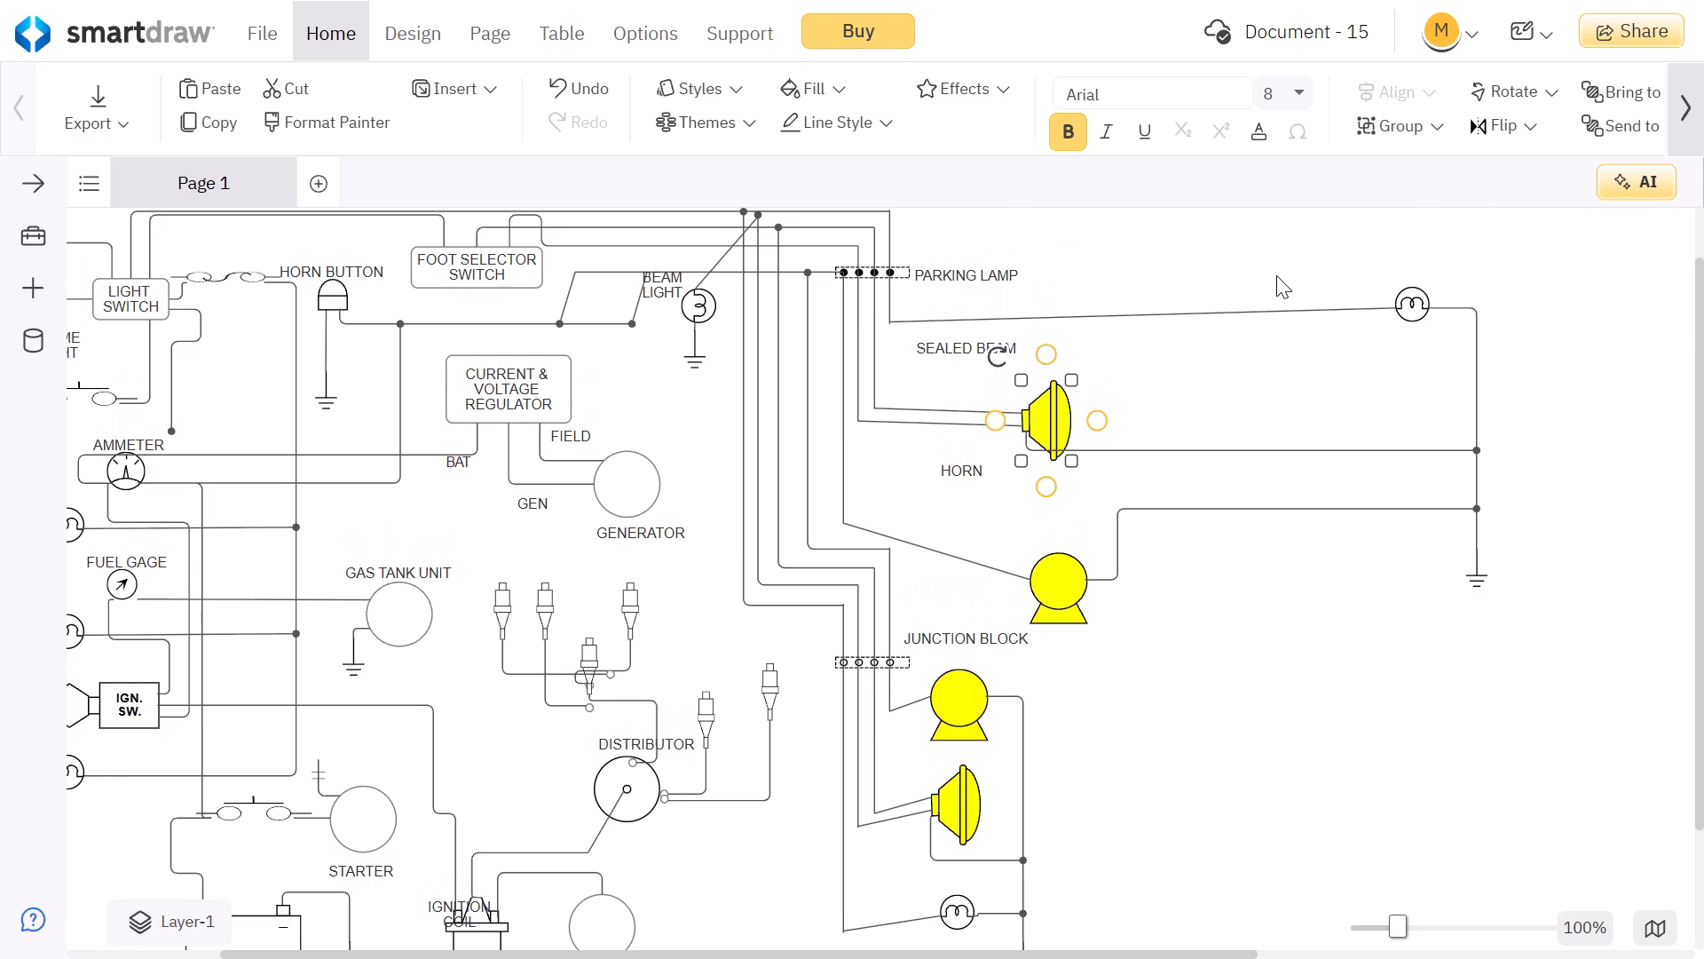
{"action": "scroll", "coordinate": [1117, 283], "scroll_direction": "up", "scroll_amount": 2}
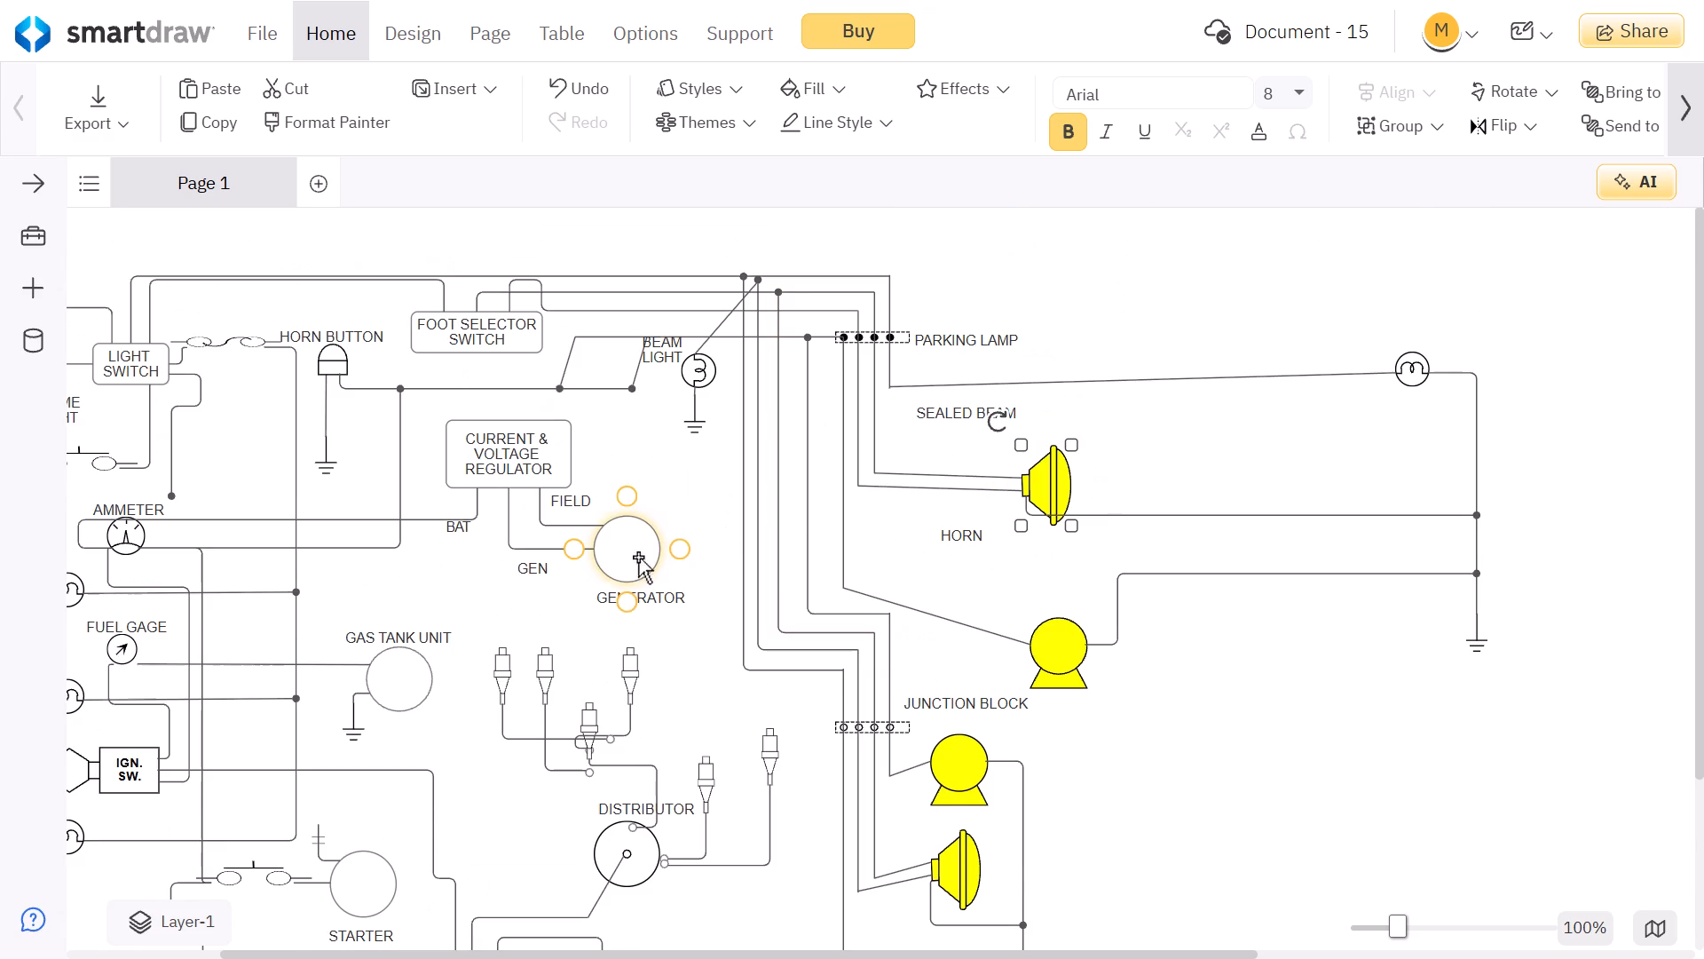
{"action": "left_click", "coordinate": [636, 555]}
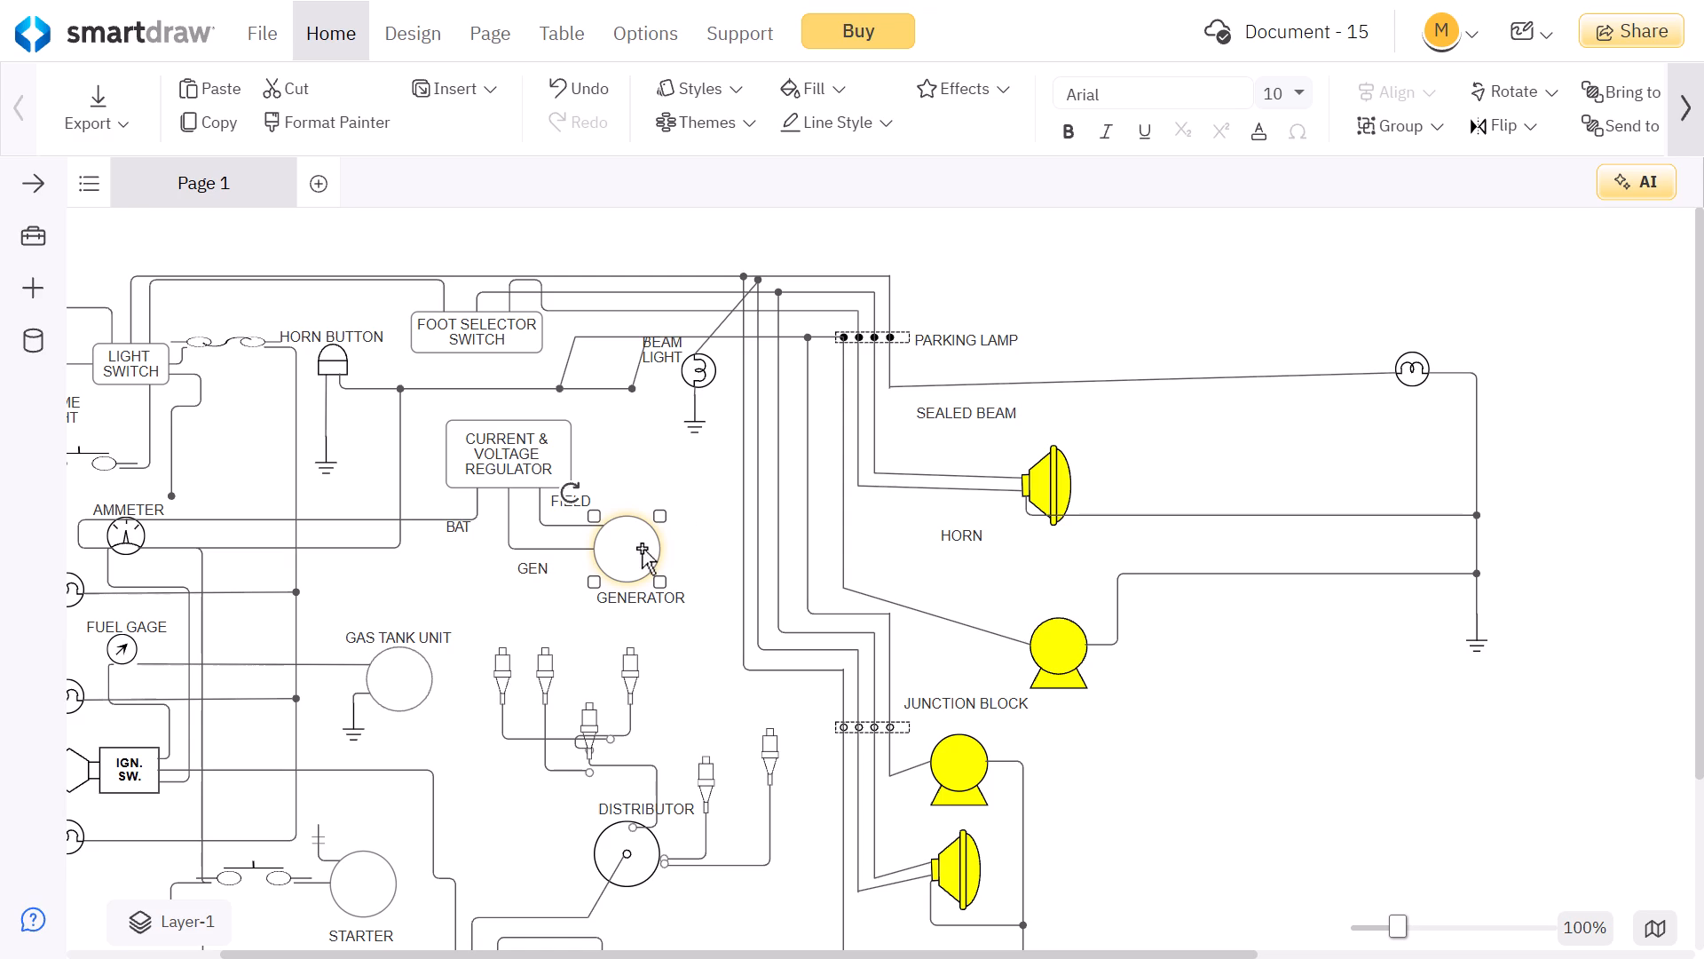
{"action": "scroll", "coordinate": [642, 548], "scroll_direction": "up", "scroll_amount": 1}
{"action": "left_click", "coordinate": [625, 534]}
{"action": "right_click", "coordinate": [625, 534]}
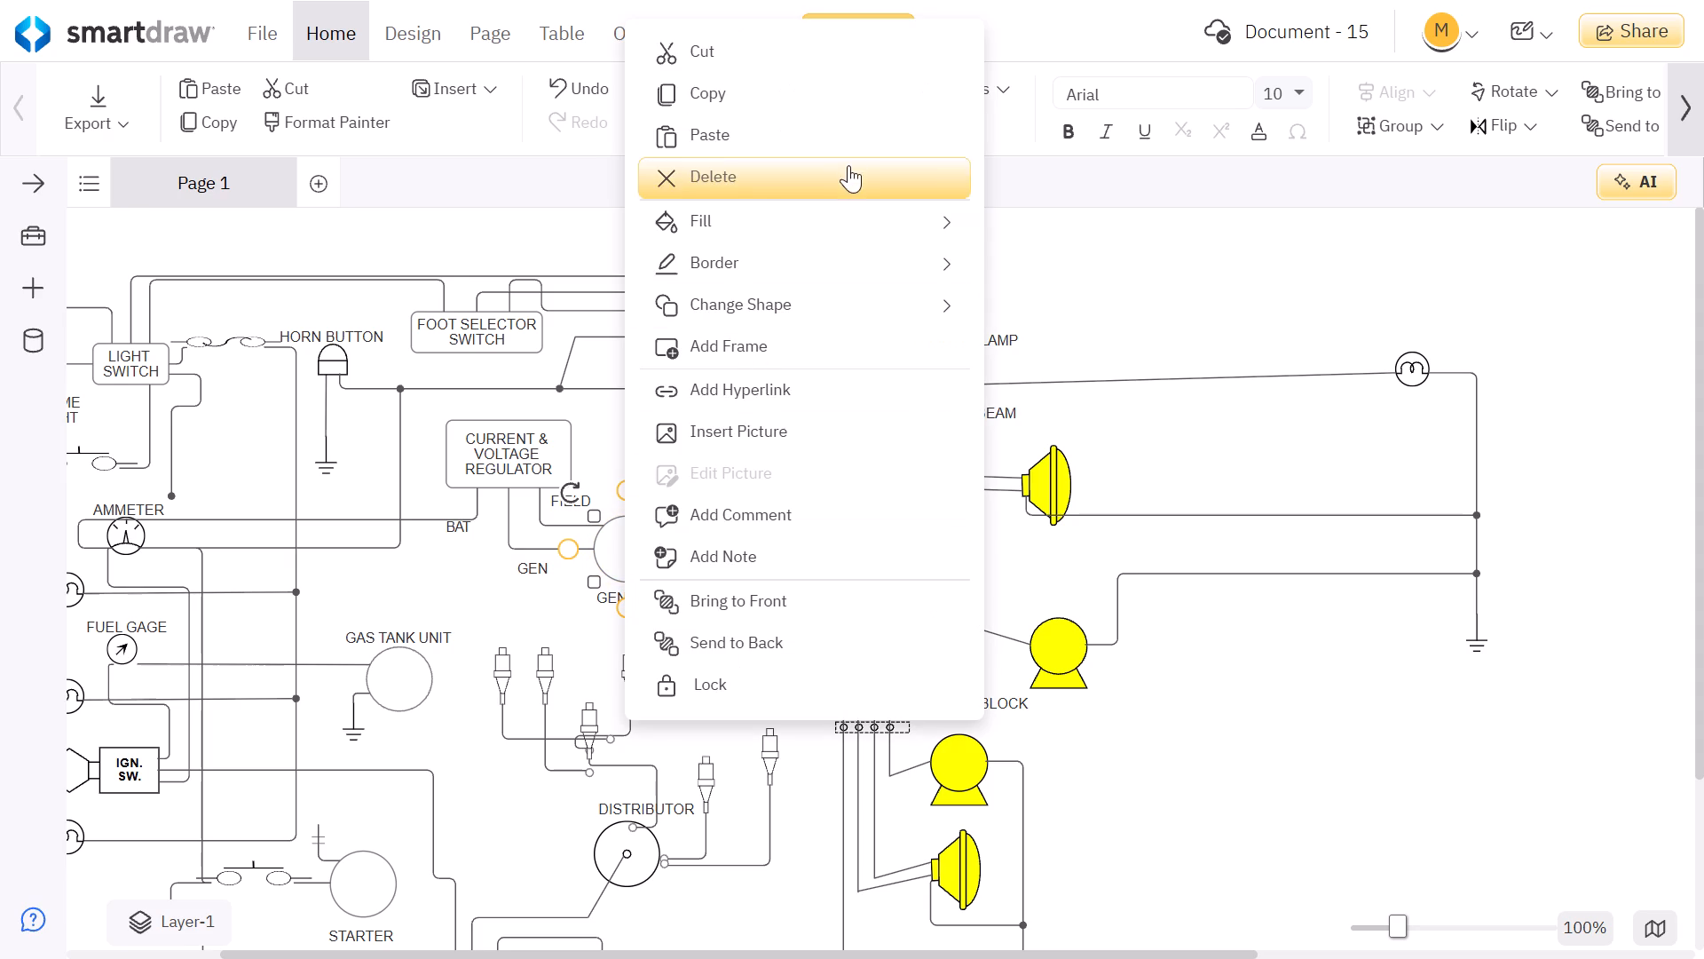
{"action": "left_click", "coordinate": [875, 207]}
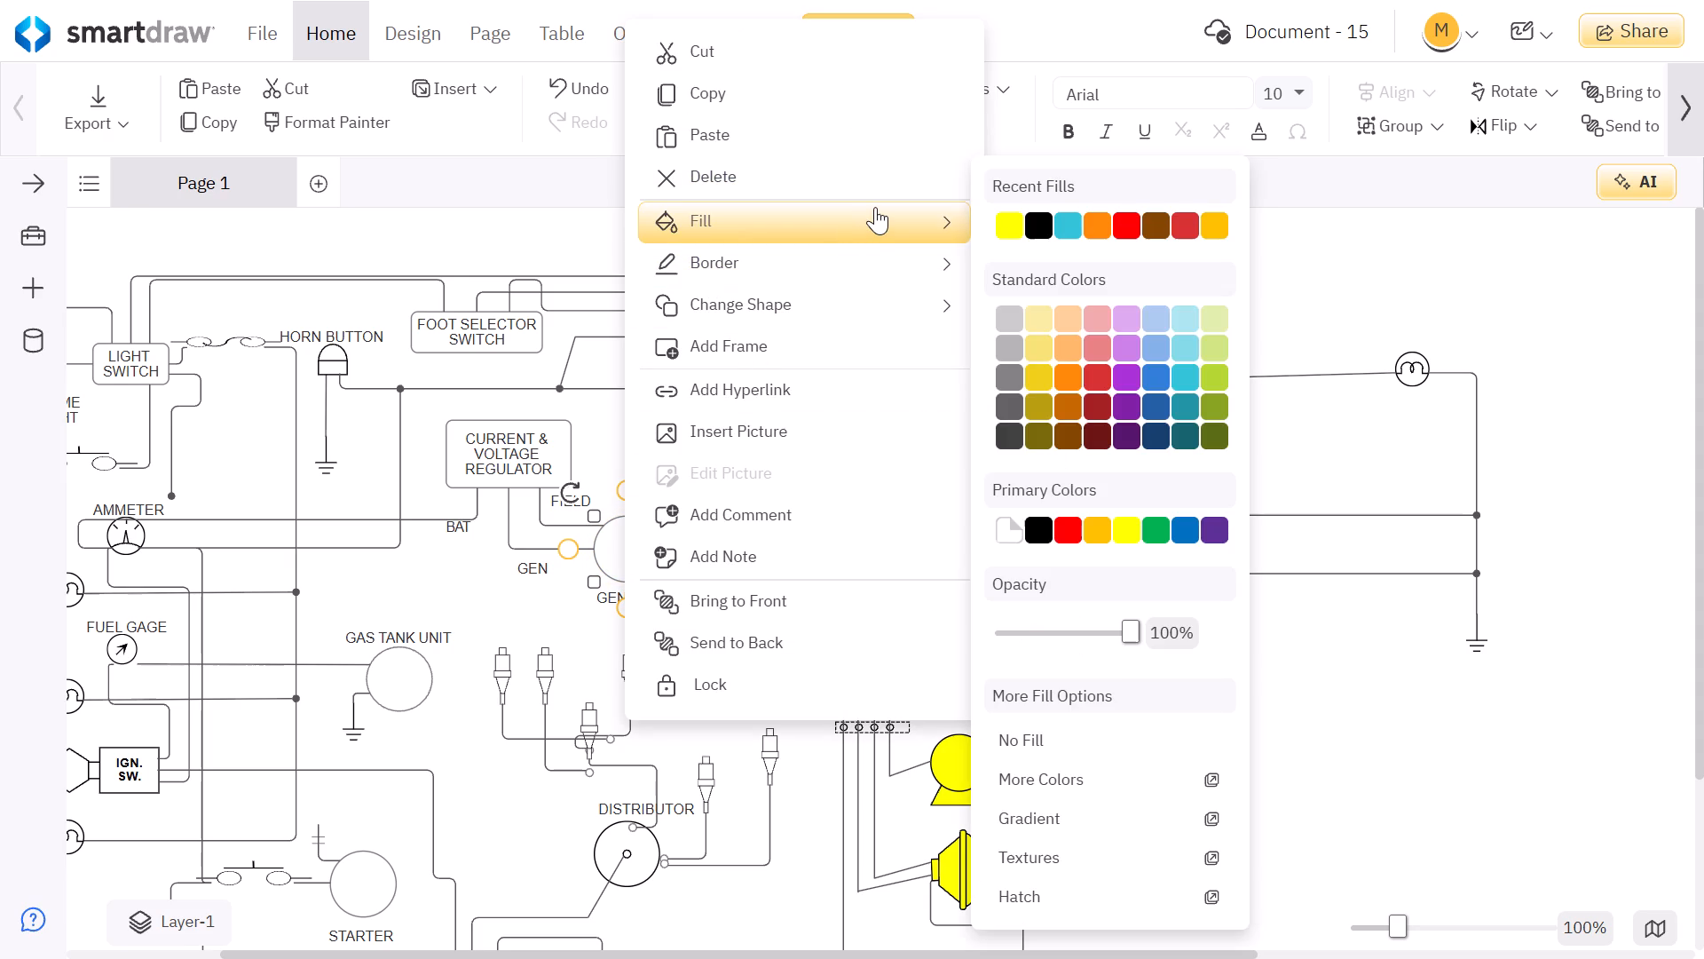
{"action": "left_click", "coordinate": [1014, 234]}
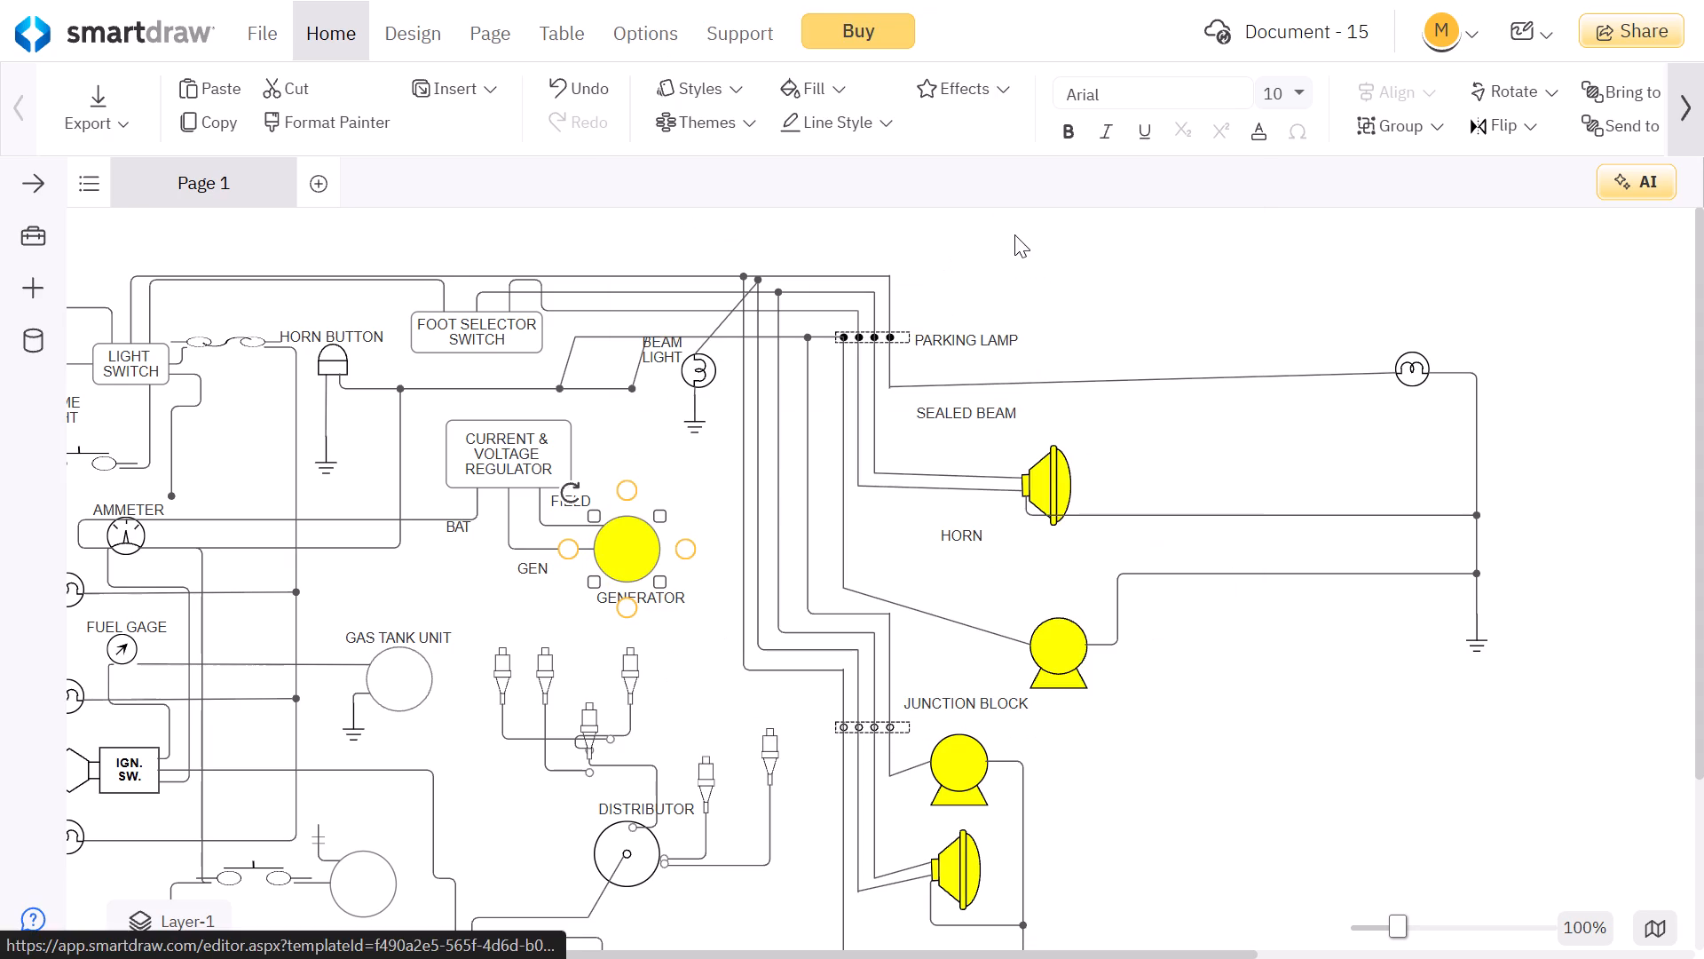
Fill the distributor circle with yellow and clear the selection.
{"action": "left_click", "coordinate": [618, 842]}
{"action": "right_click", "coordinate": [618, 842]}
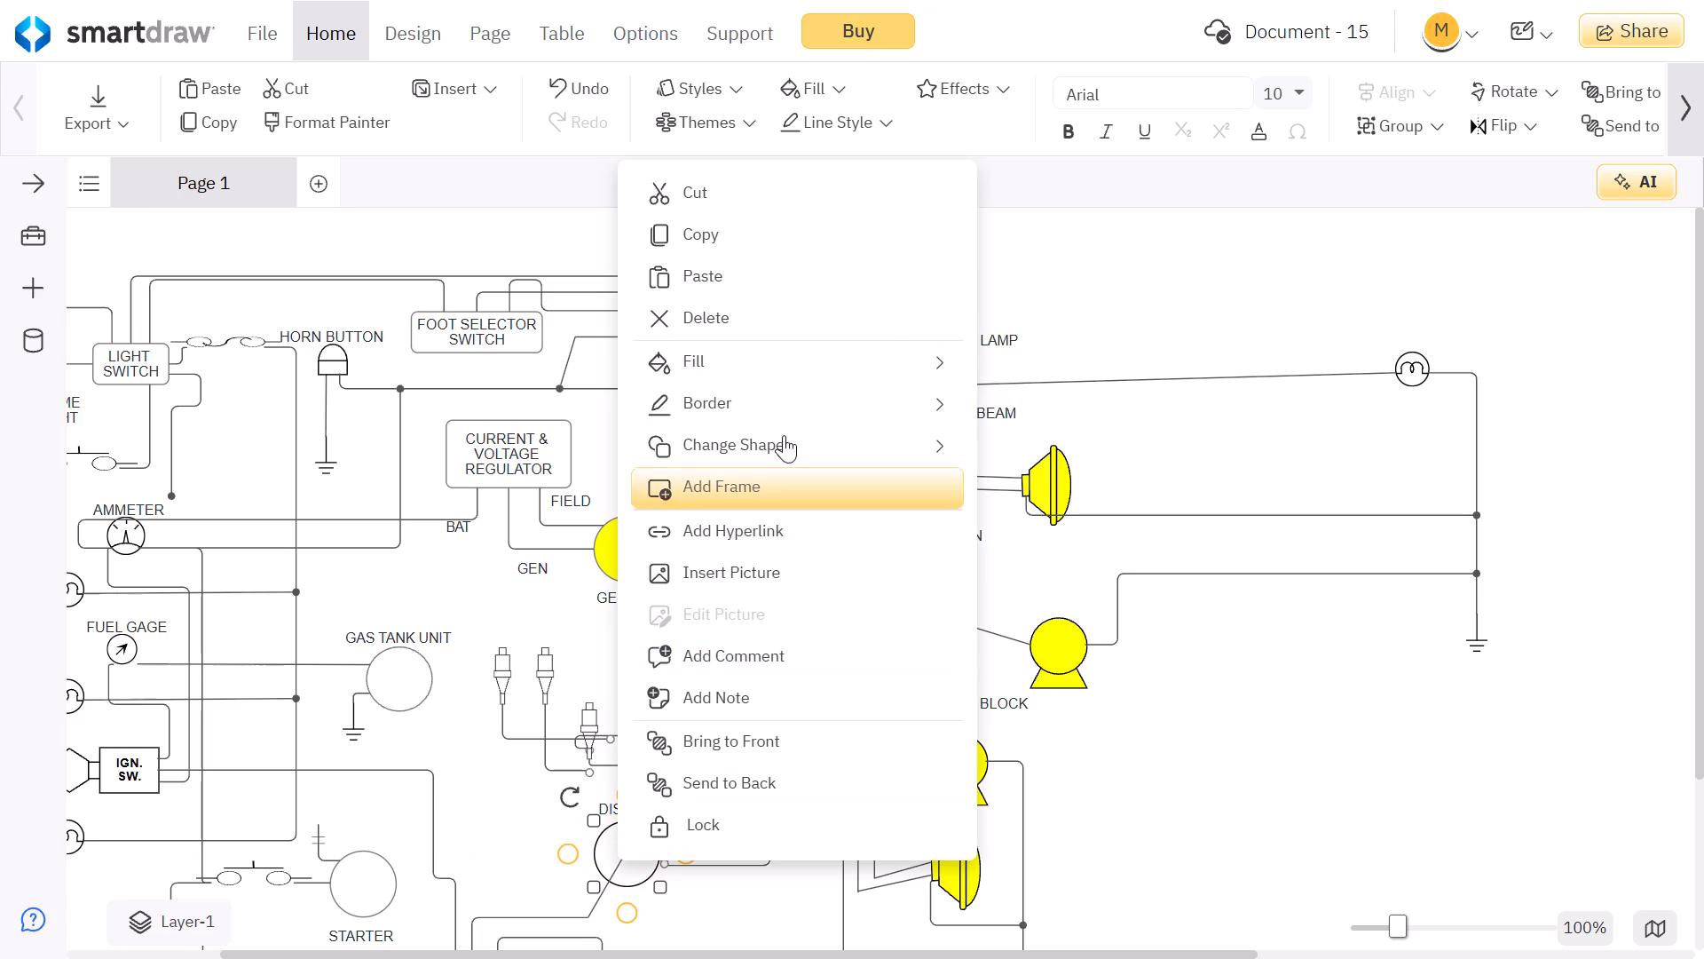
{"action": "left_click", "coordinate": [875, 366]}
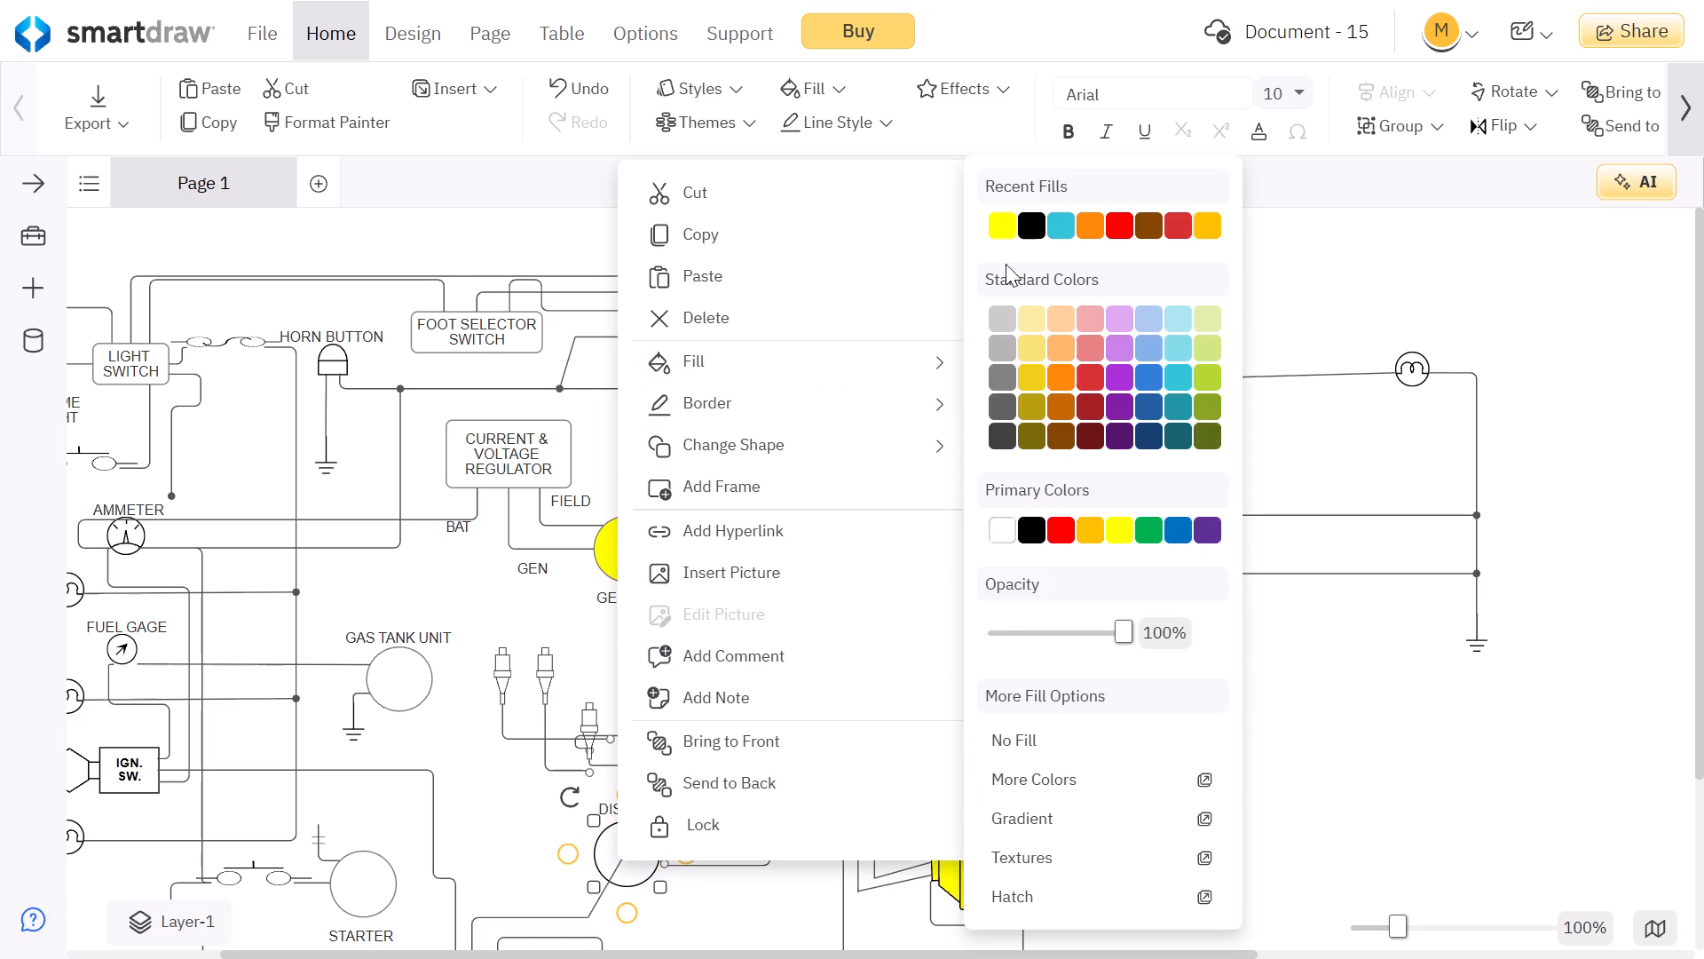
{"action": "left_click", "coordinate": [1002, 219]}
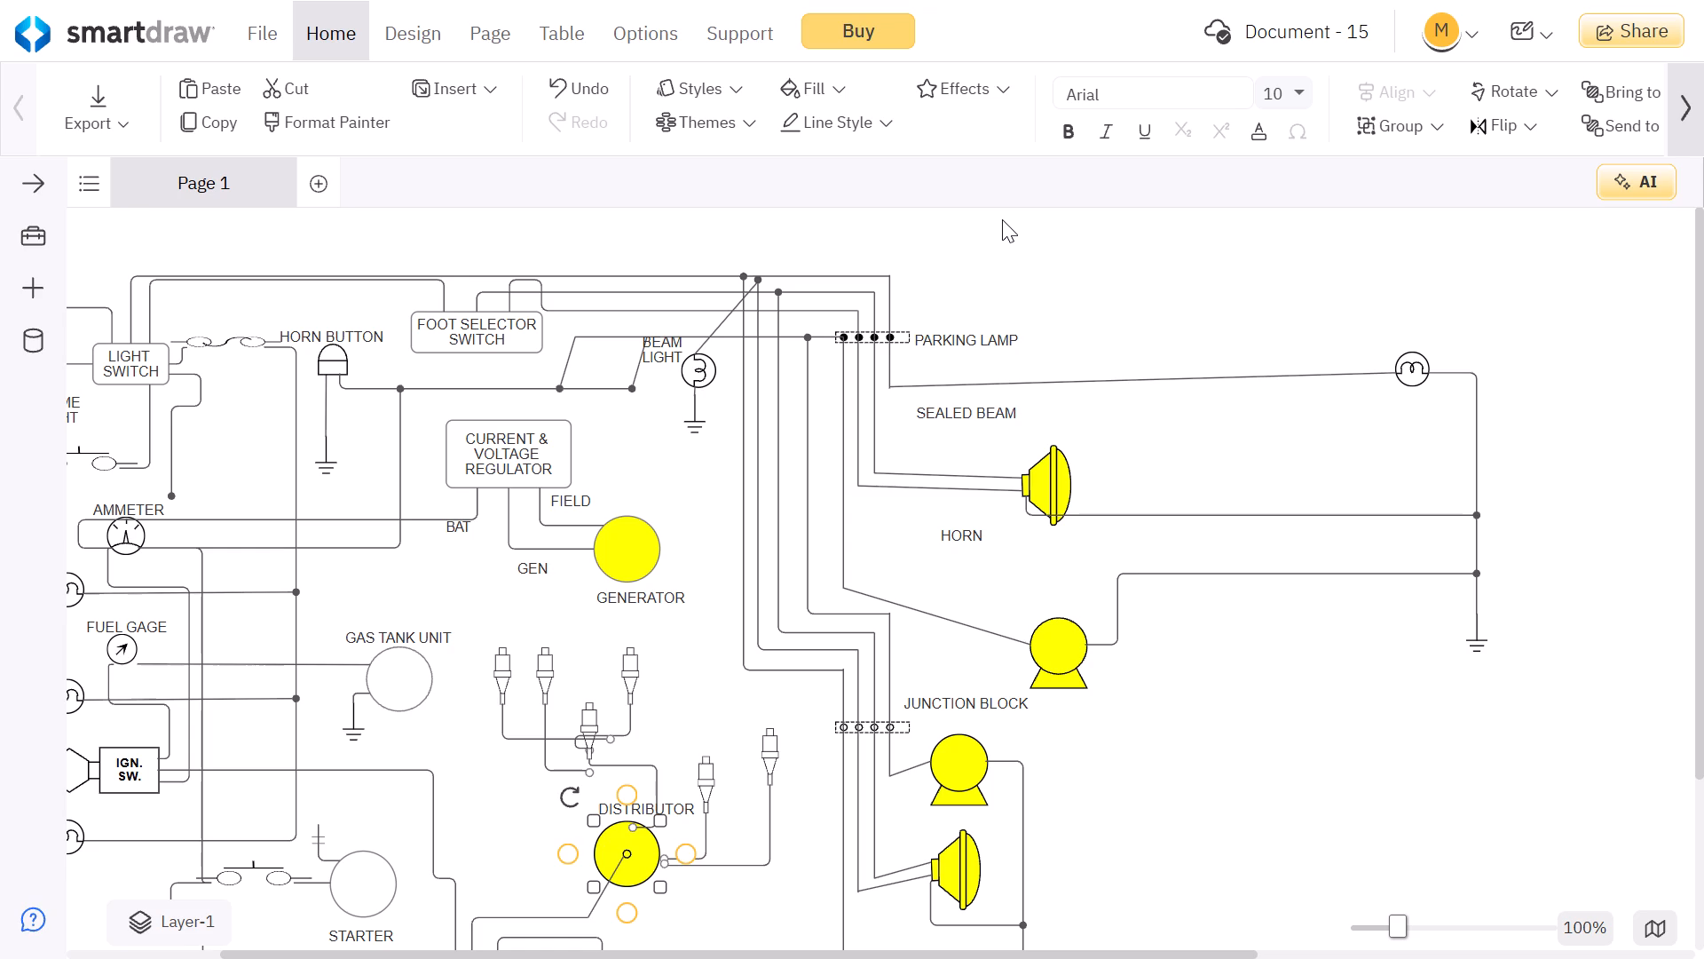
{"action": "left_click", "coordinate": [1002, 219]}
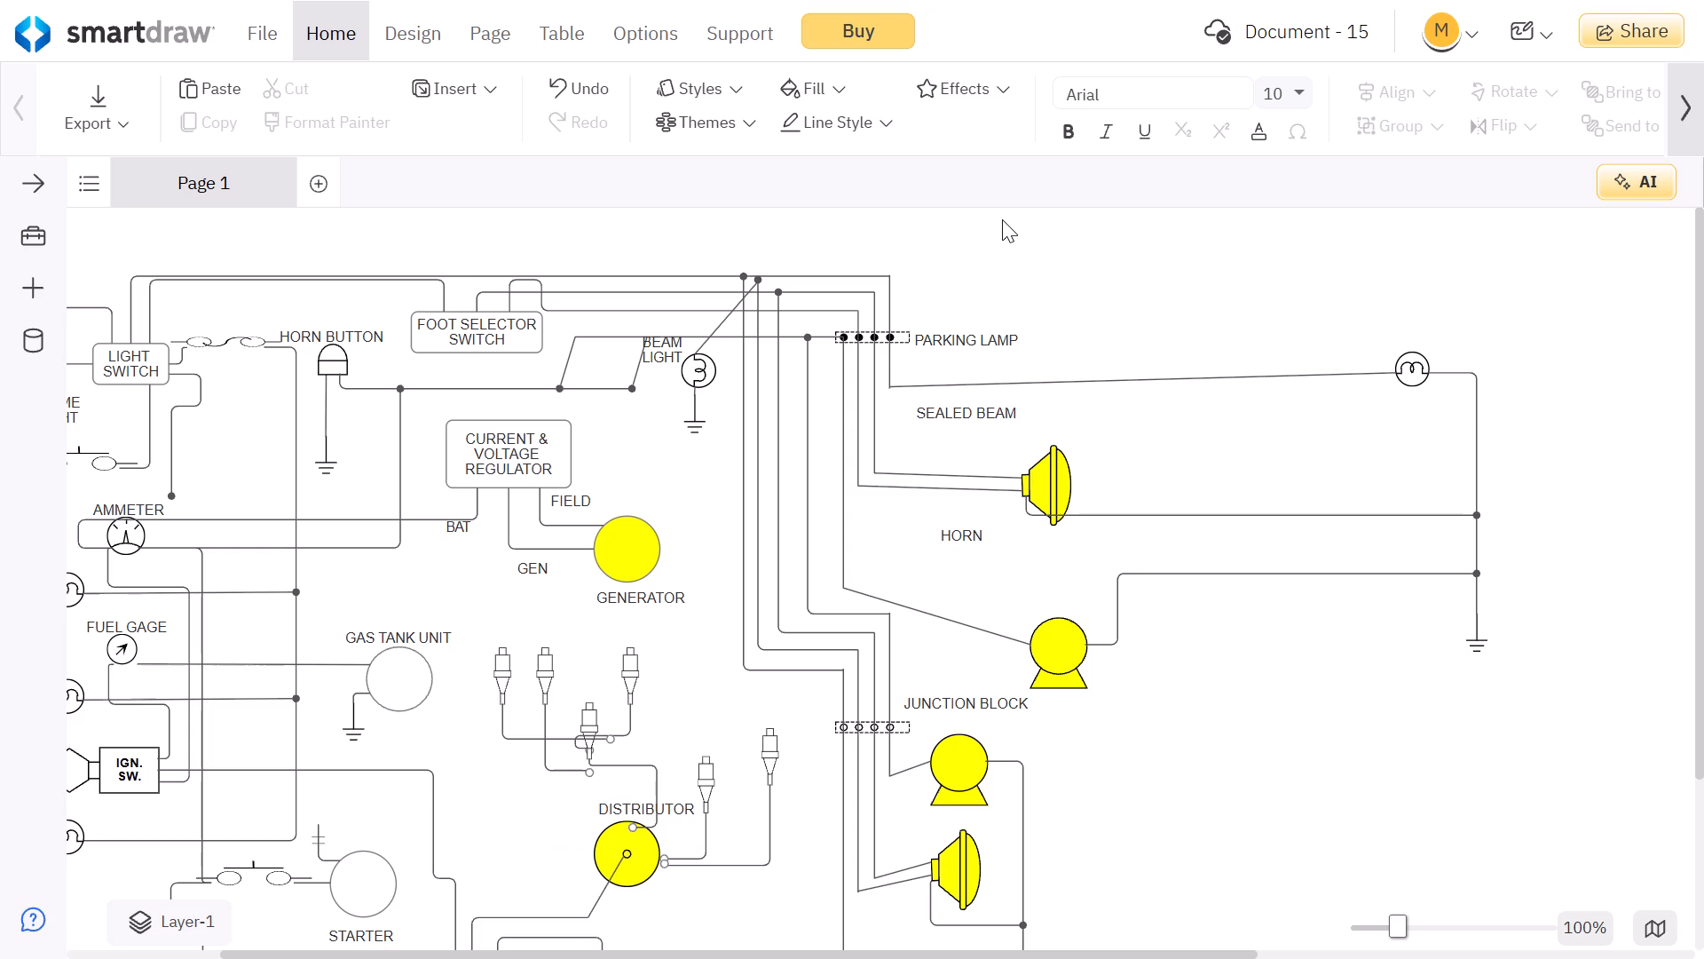
{"action": "left_click", "coordinate": [1002, 219]}
Fill the circle of the gas tank unit with the same yellow.
{"action": "left_click", "coordinate": [398, 671]}
{"action": "right_click", "coordinate": [398, 671]}
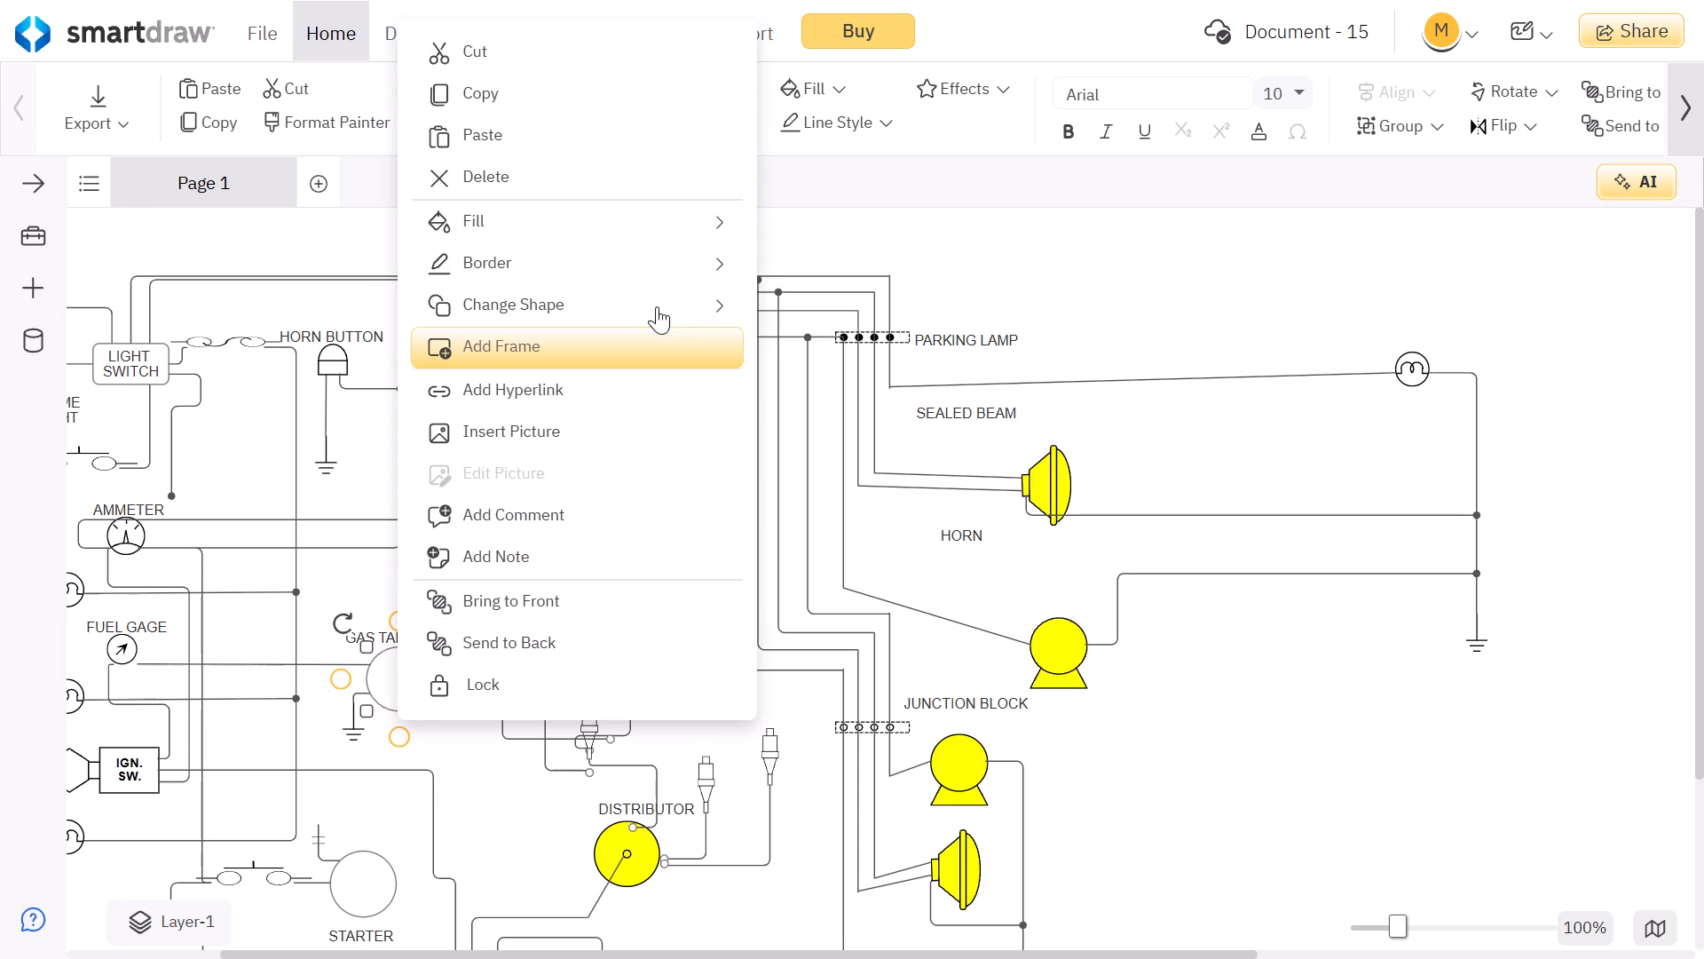
{"action": "left_click", "coordinate": [709, 226]}
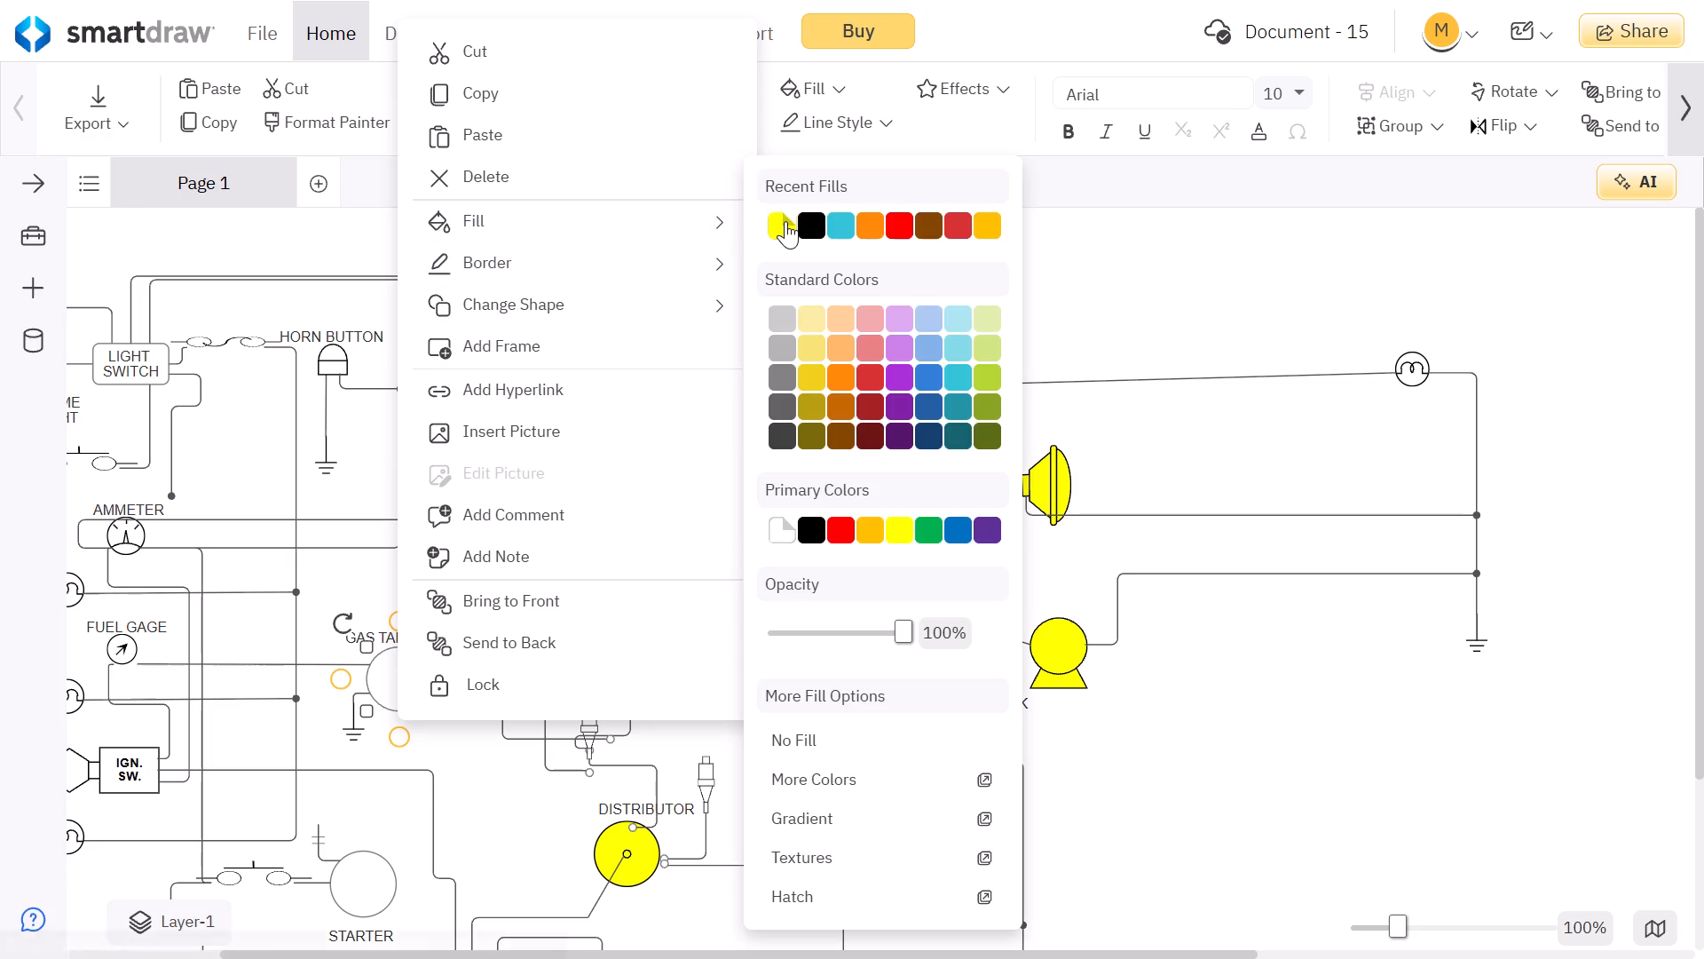
{"action": "left_click", "coordinate": [785, 221]}
Fill the starter circle above the battery with yellow.
{"action": "scroll", "coordinate": [578, 739], "scroll_direction": "down", "scroll_amount": 1}
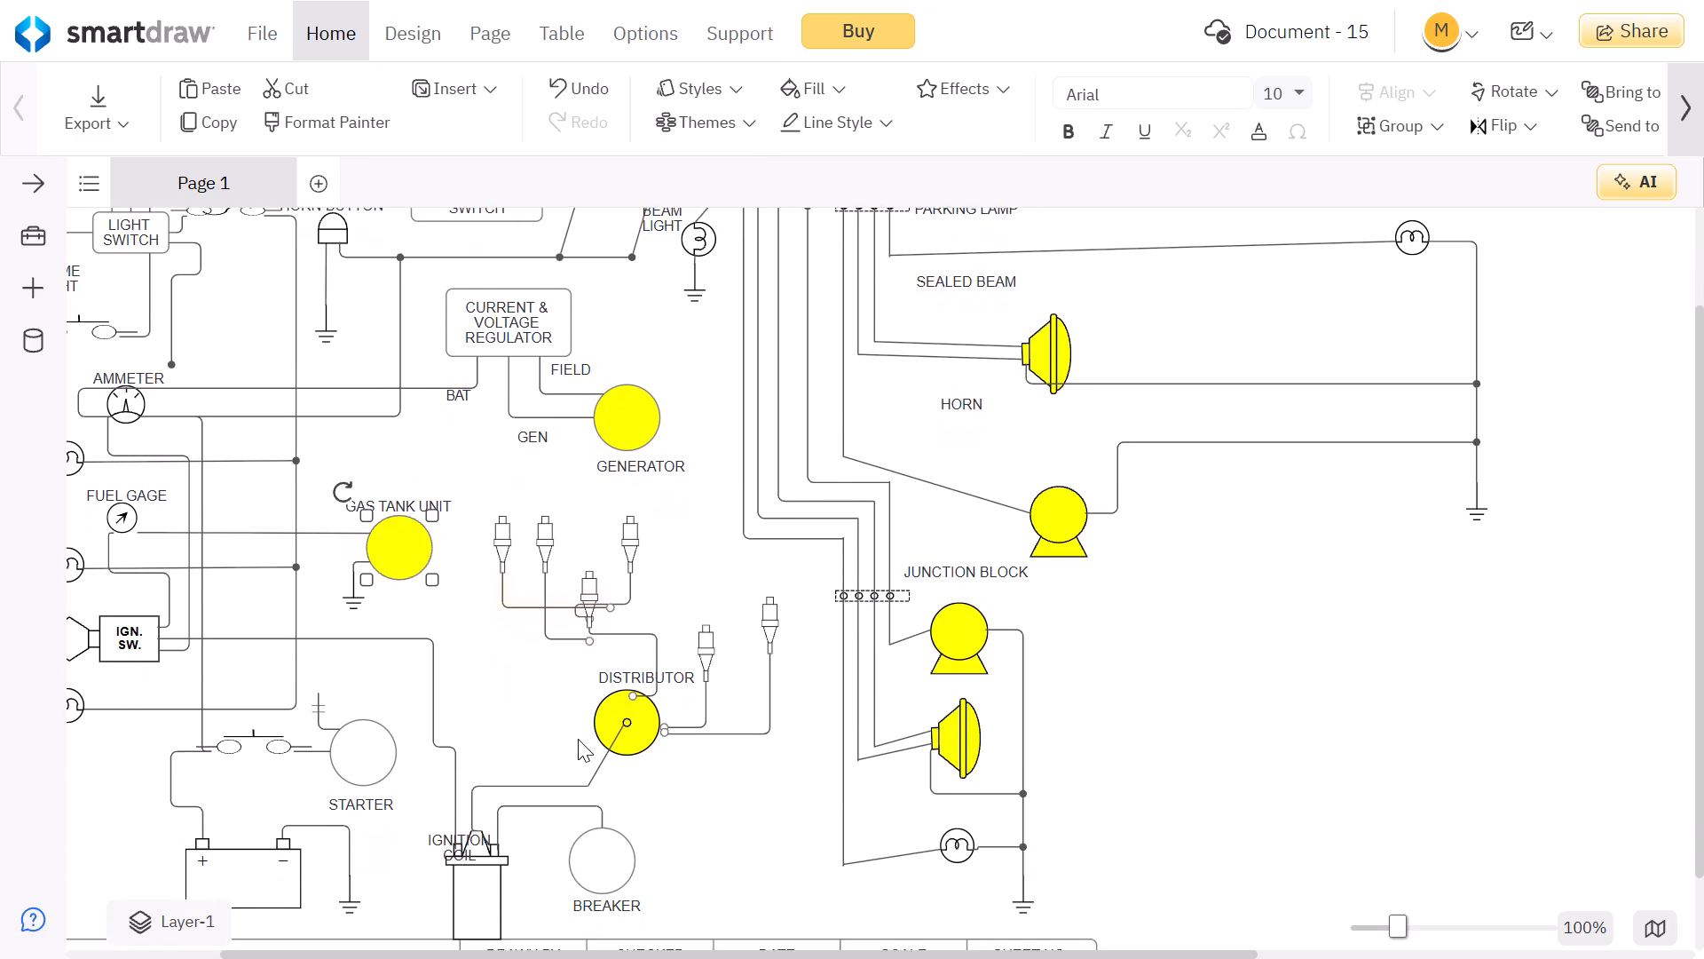
{"action": "scroll", "coordinate": [578, 739], "scroll_direction": "right", "scroll_amount": 1}
{"action": "left_click", "coordinate": [438, 725]}
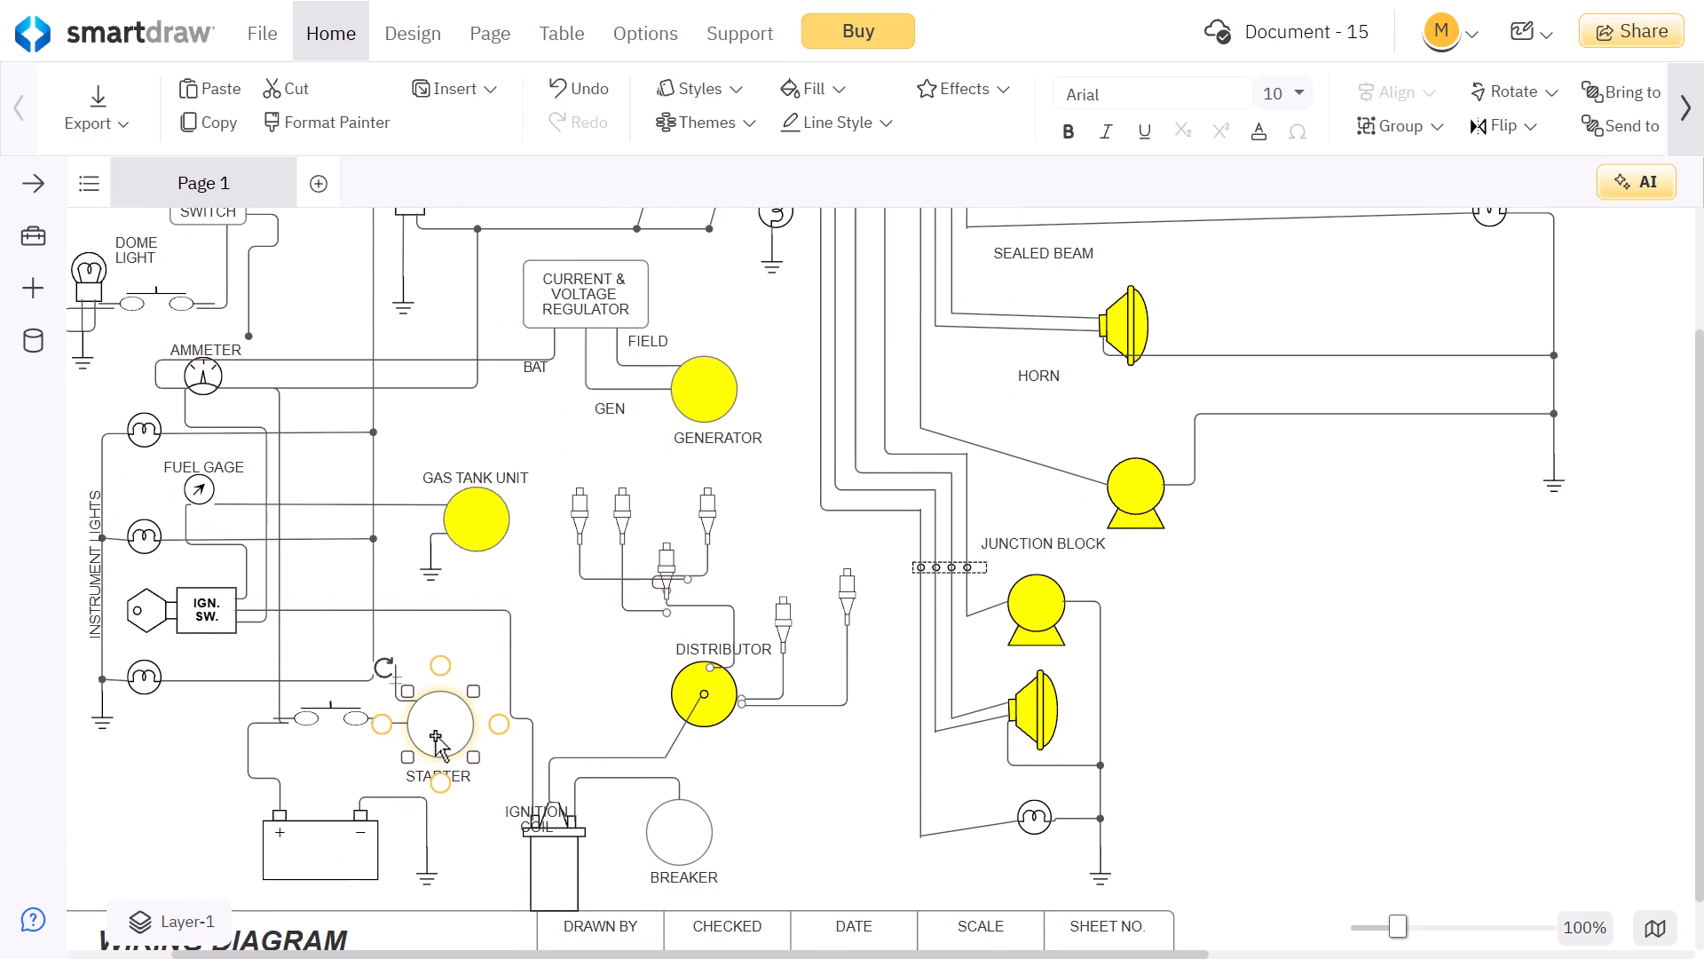
{"action": "right_click", "coordinate": [430, 731]}
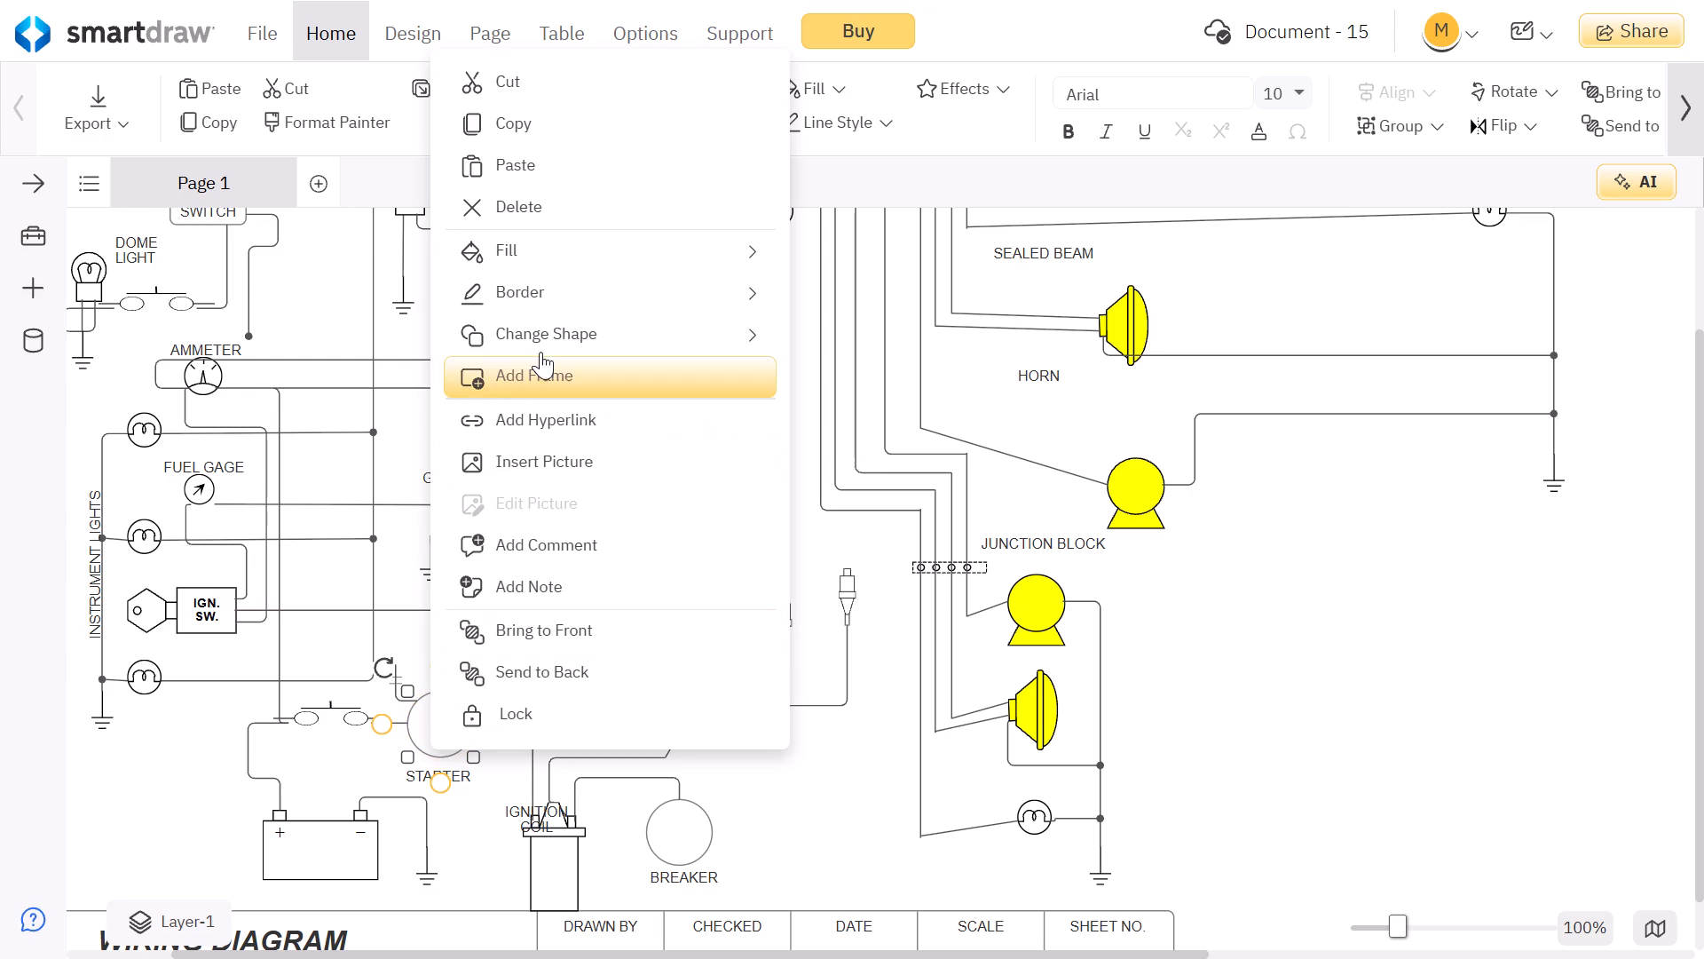
{"action": "left_click", "coordinate": [653, 257]}
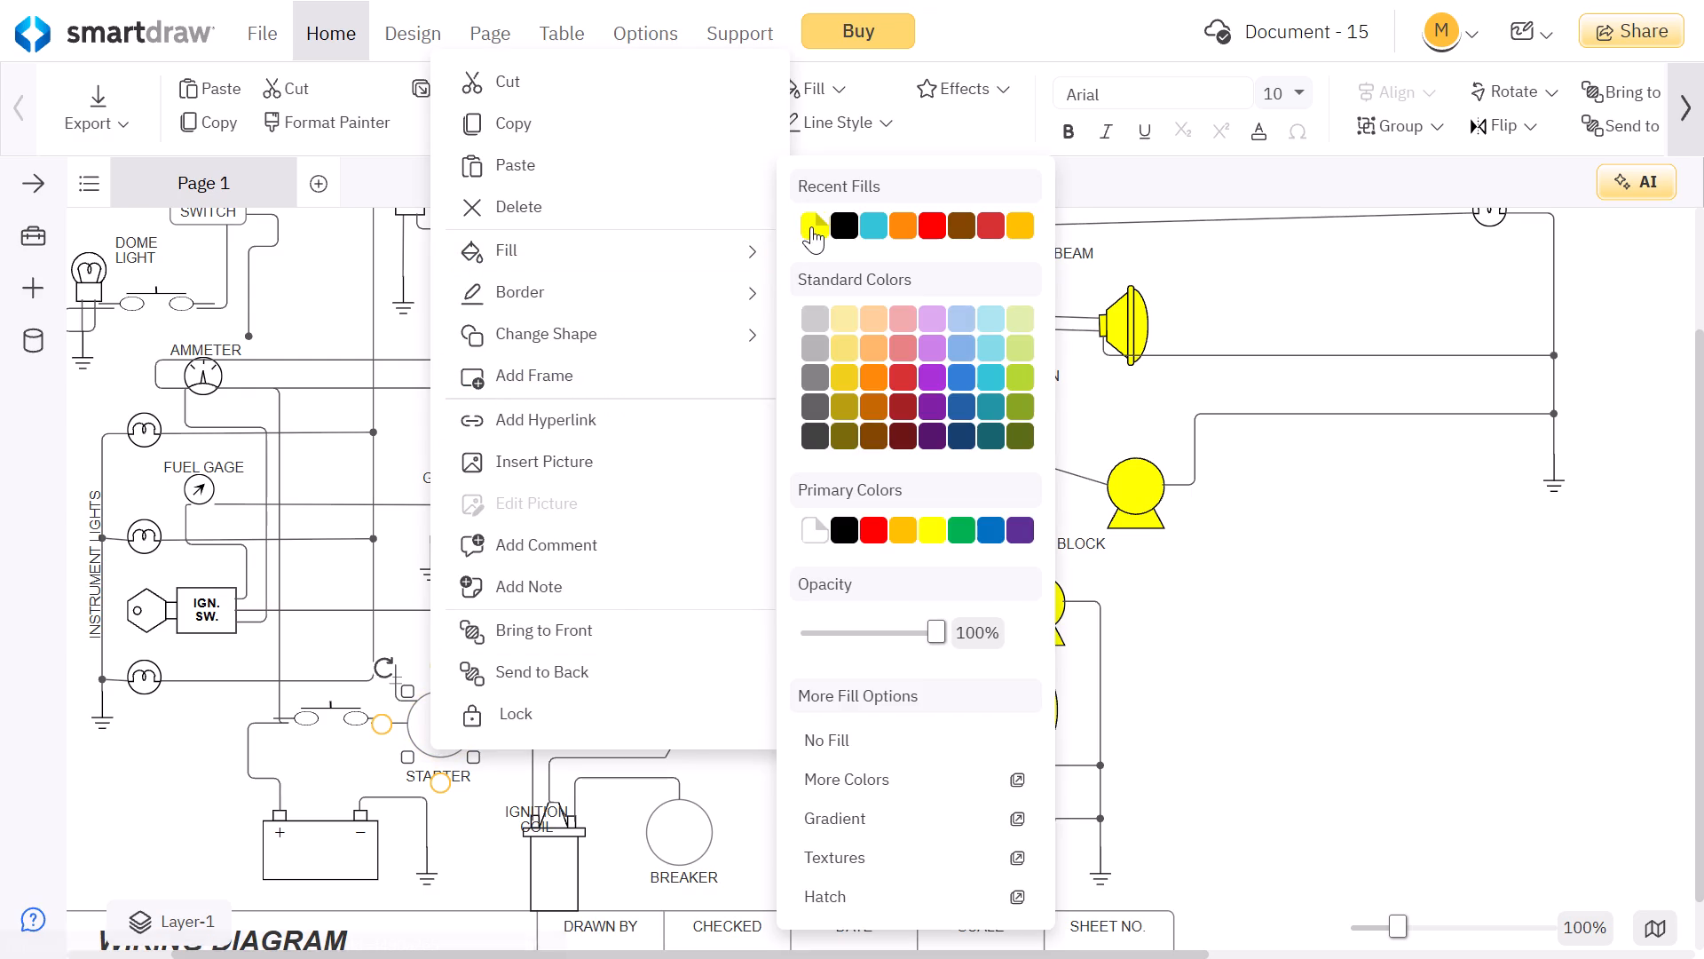
{"action": "left_click", "coordinate": [811, 226]}
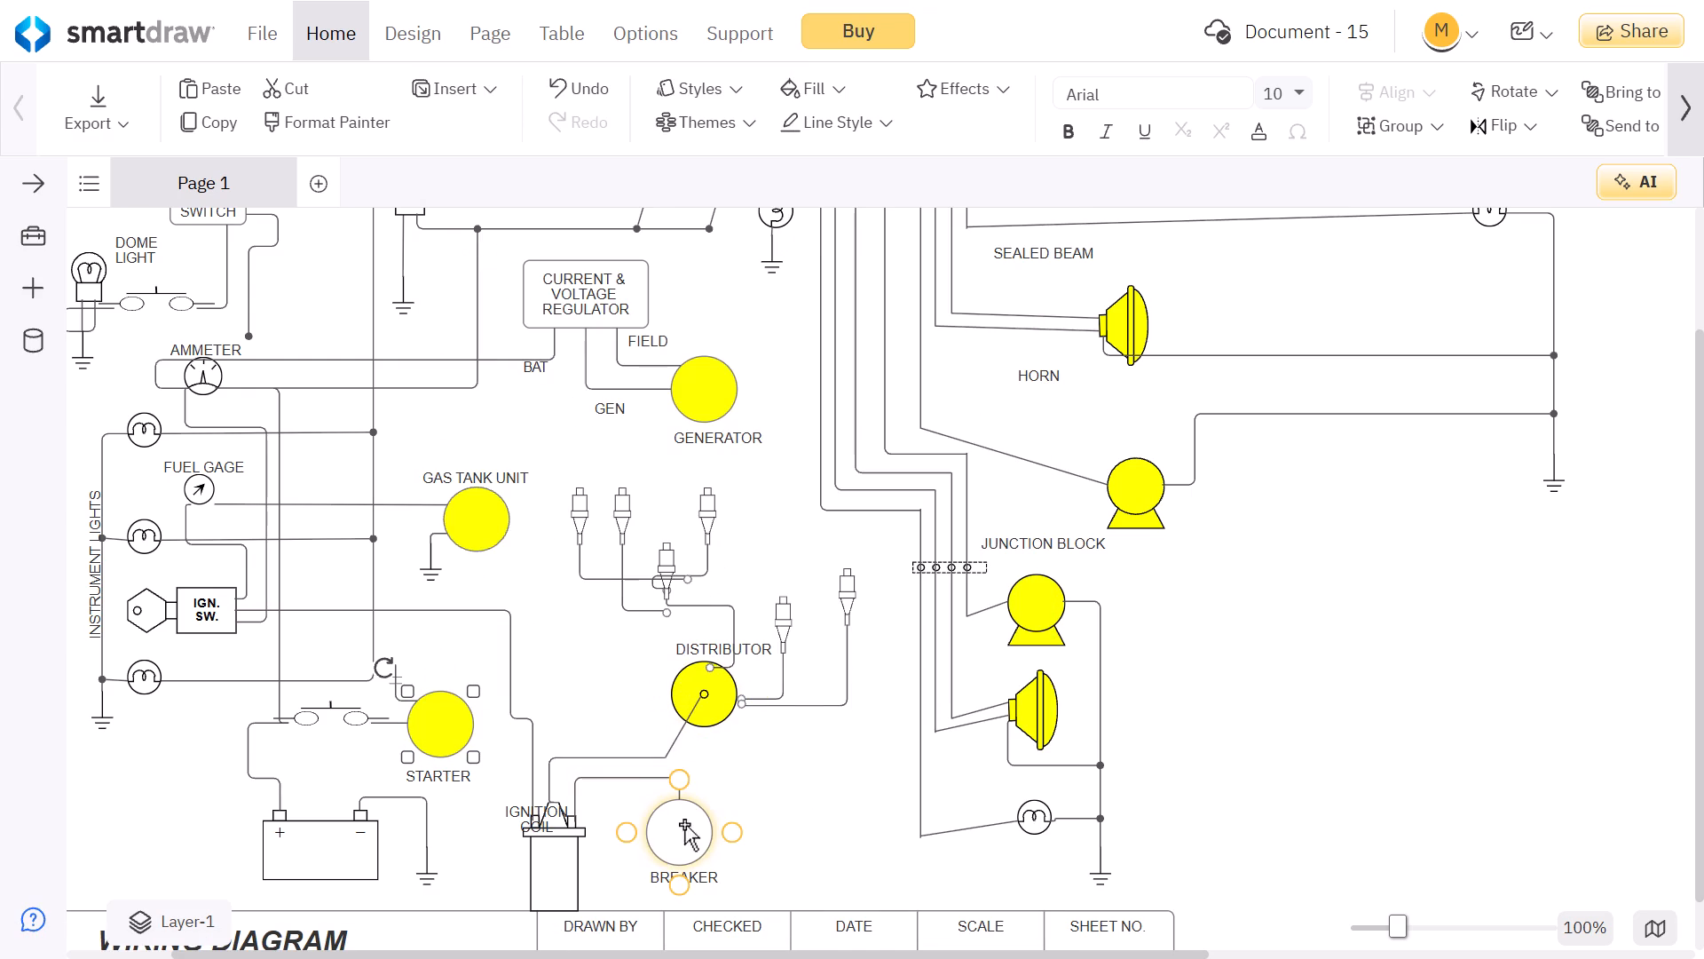
Fill the breaker circle beside the ignition coil with yellow.
{"action": "left_click", "coordinate": [682, 828]}
{"action": "right_click", "coordinate": [682, 828]}
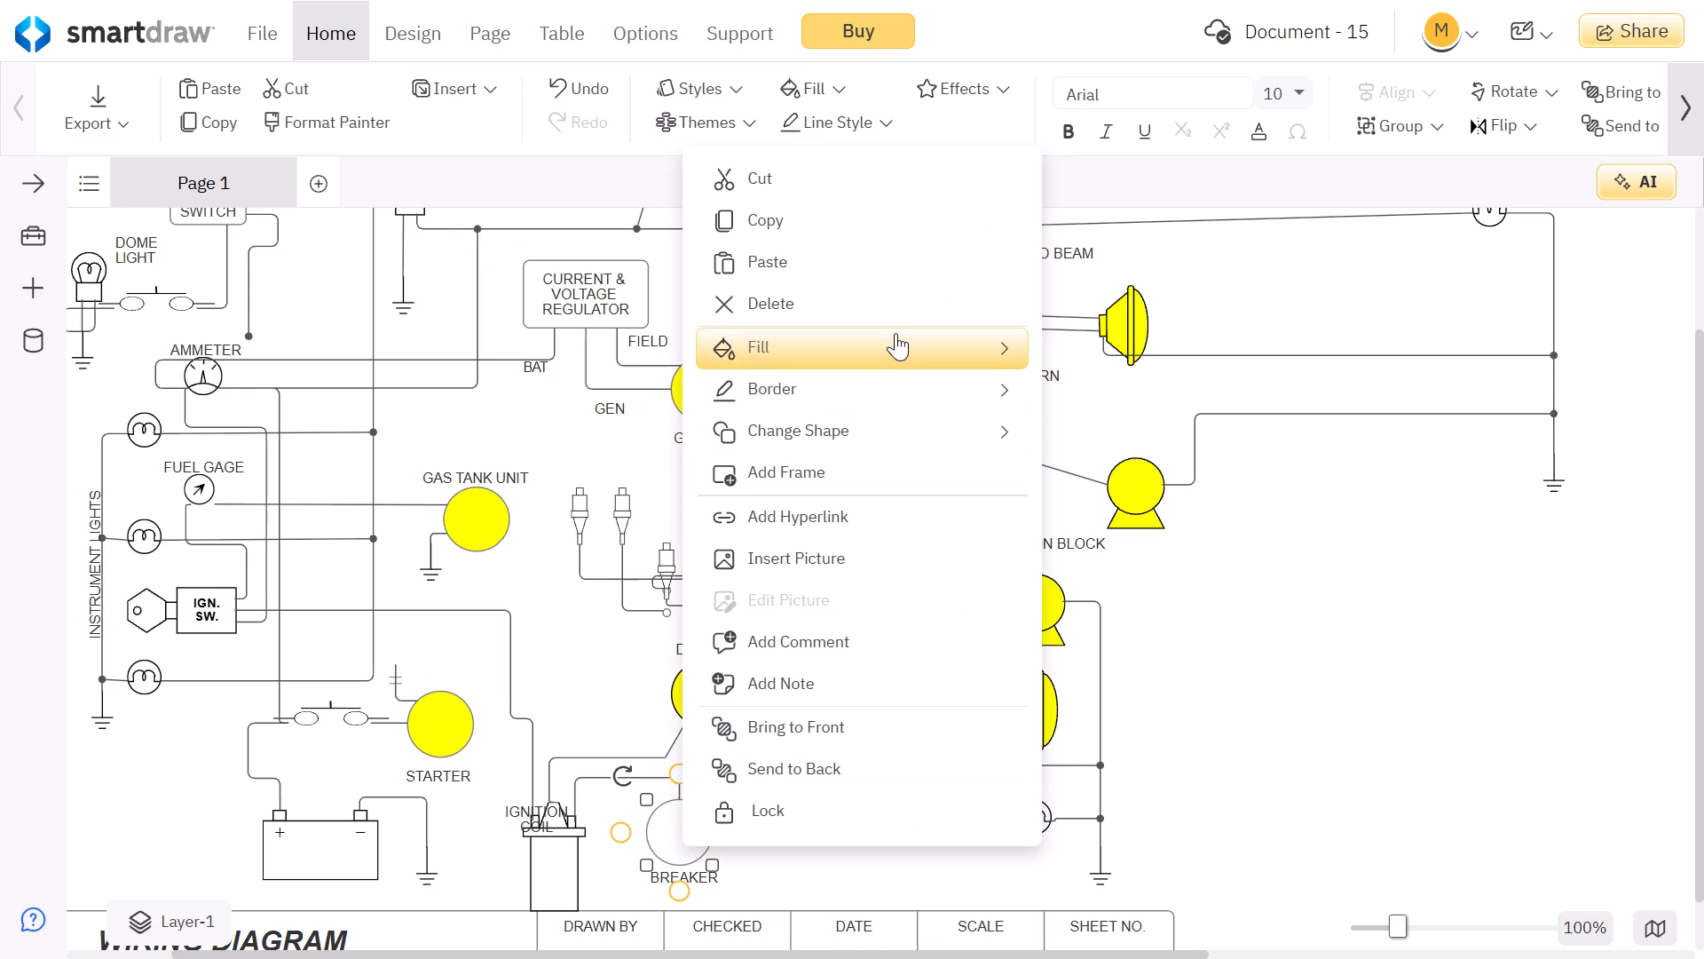
{"action": "left_click", "coordinate": [935, 330]}
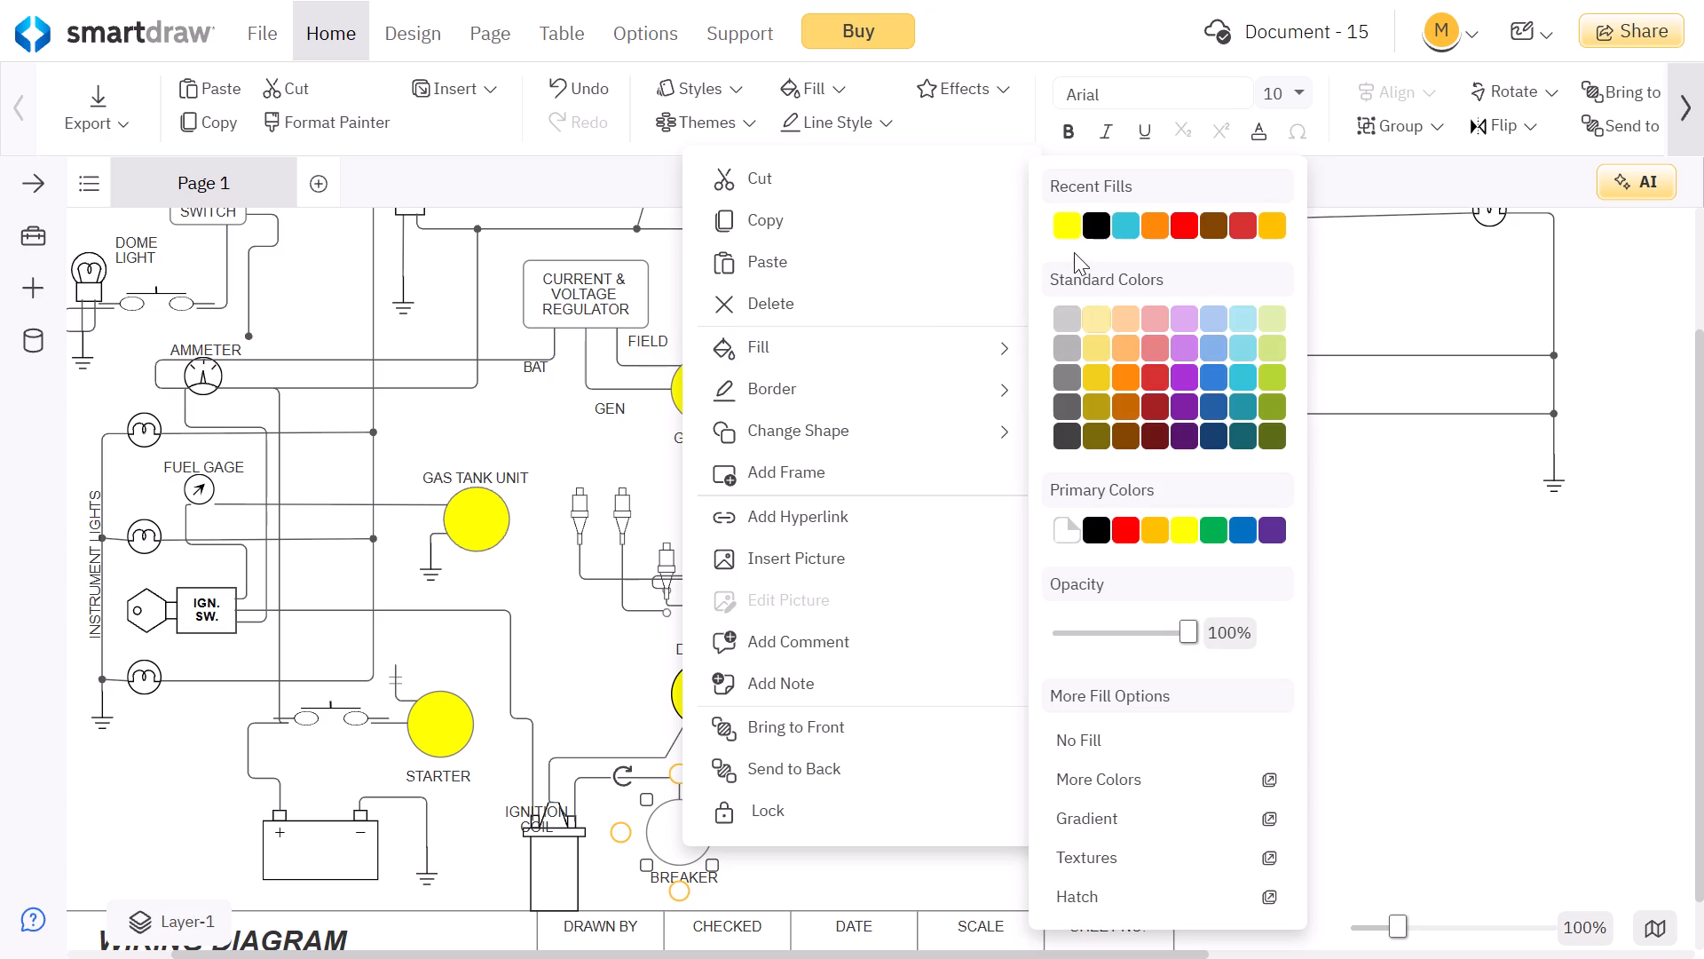
{"action": "left_click", "coordinate": [1067, 228]}
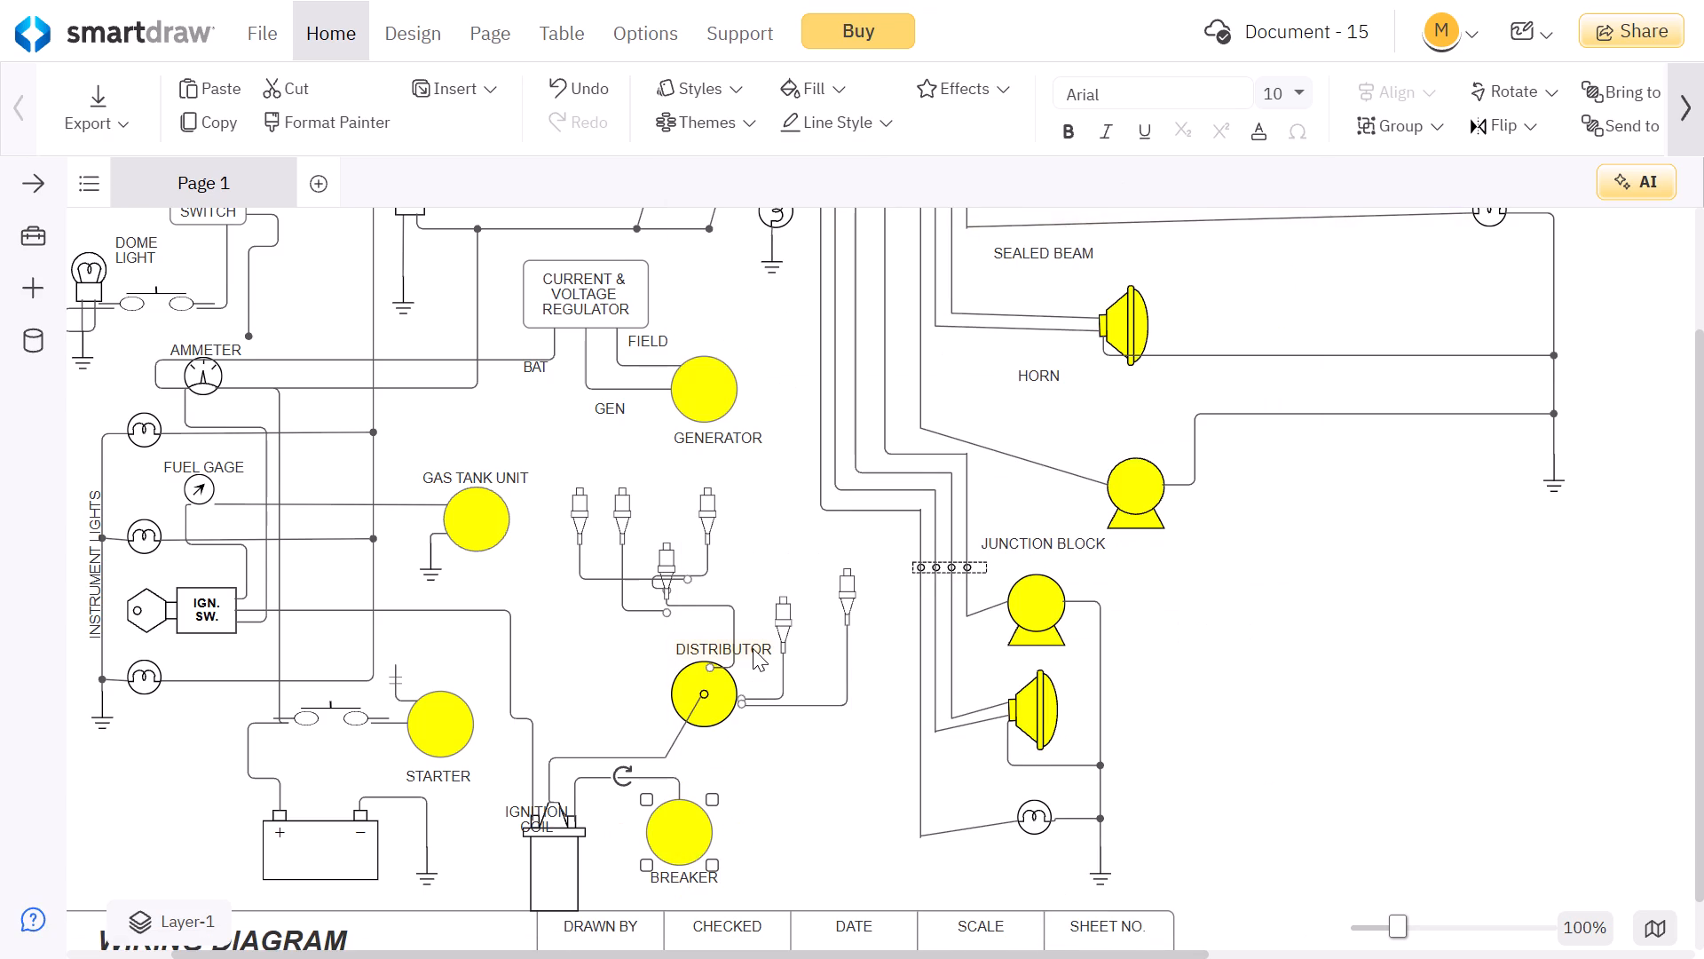
Fill the horn button symbol, between the light switch and the foot selector switch, with yellow.
{"action": "scroll", "coordinate": [753, 648], "scroll_direction": "down", "scroll_amount": 4}
{"action": "scroll", "coordinate": [410, 761], "scroll_direction": "right", "scroll_amount": 1}
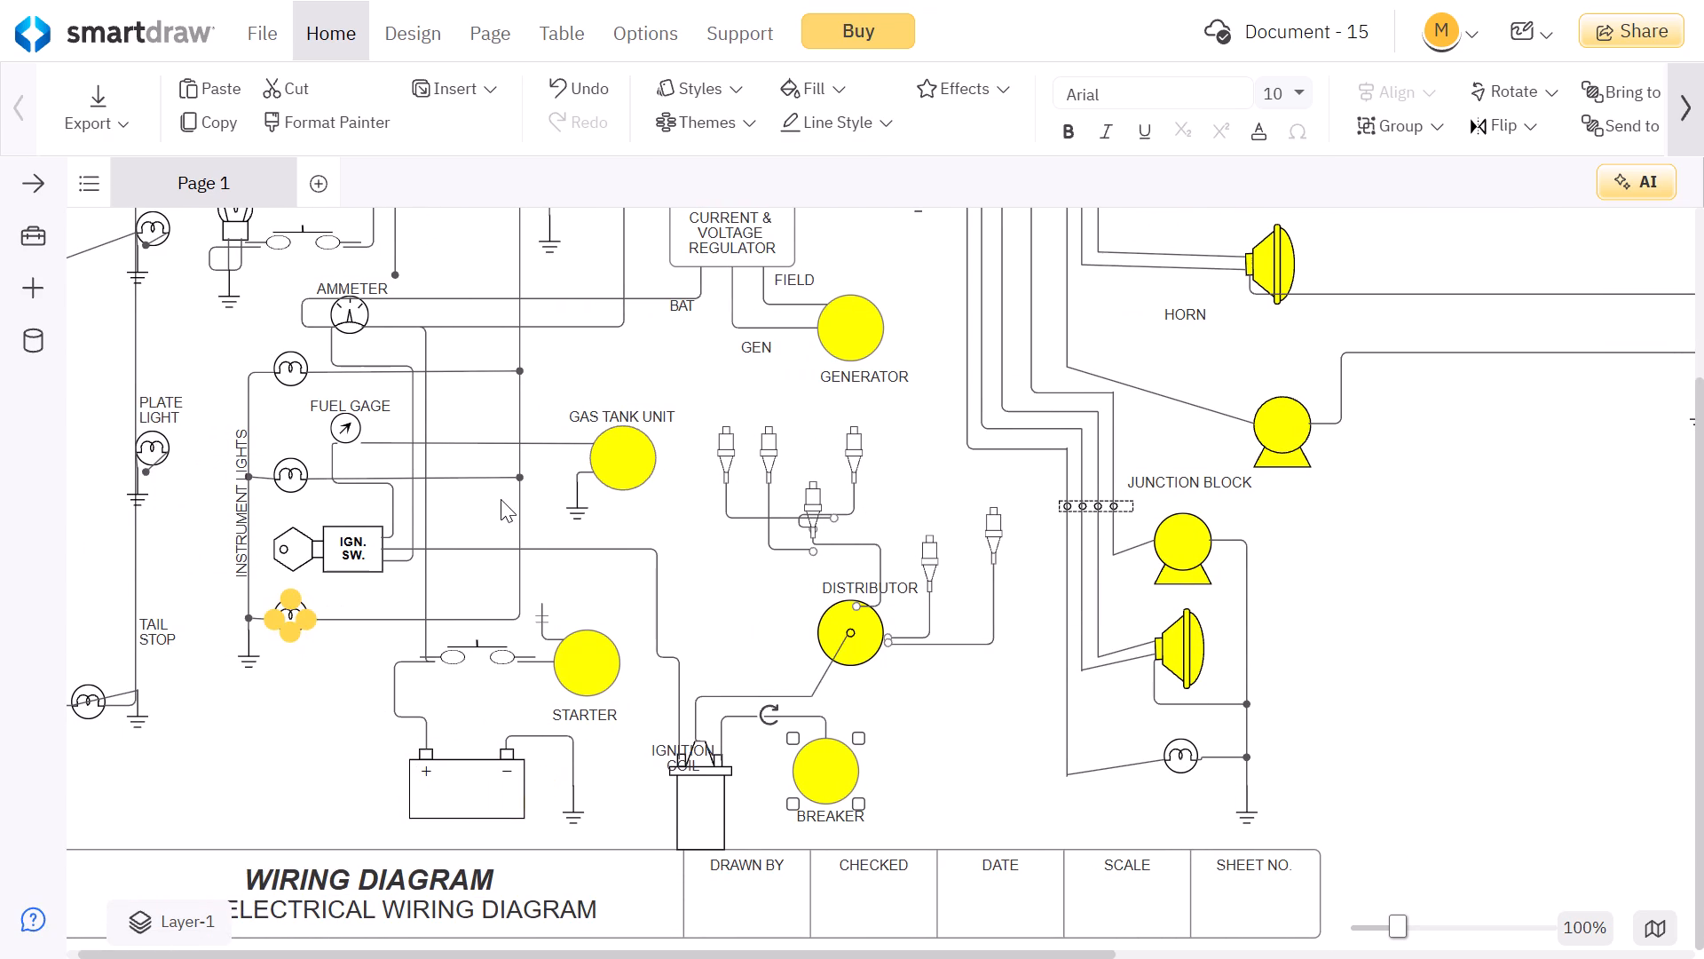
{"action": "scroll", "coordinate": [501, 499], "scroll_direction": "right", "scroll_amount": 1}
{"action": "scroll", "coordinate": [501, 499], "scroll_direction": "up", "scroll_amount": 2}
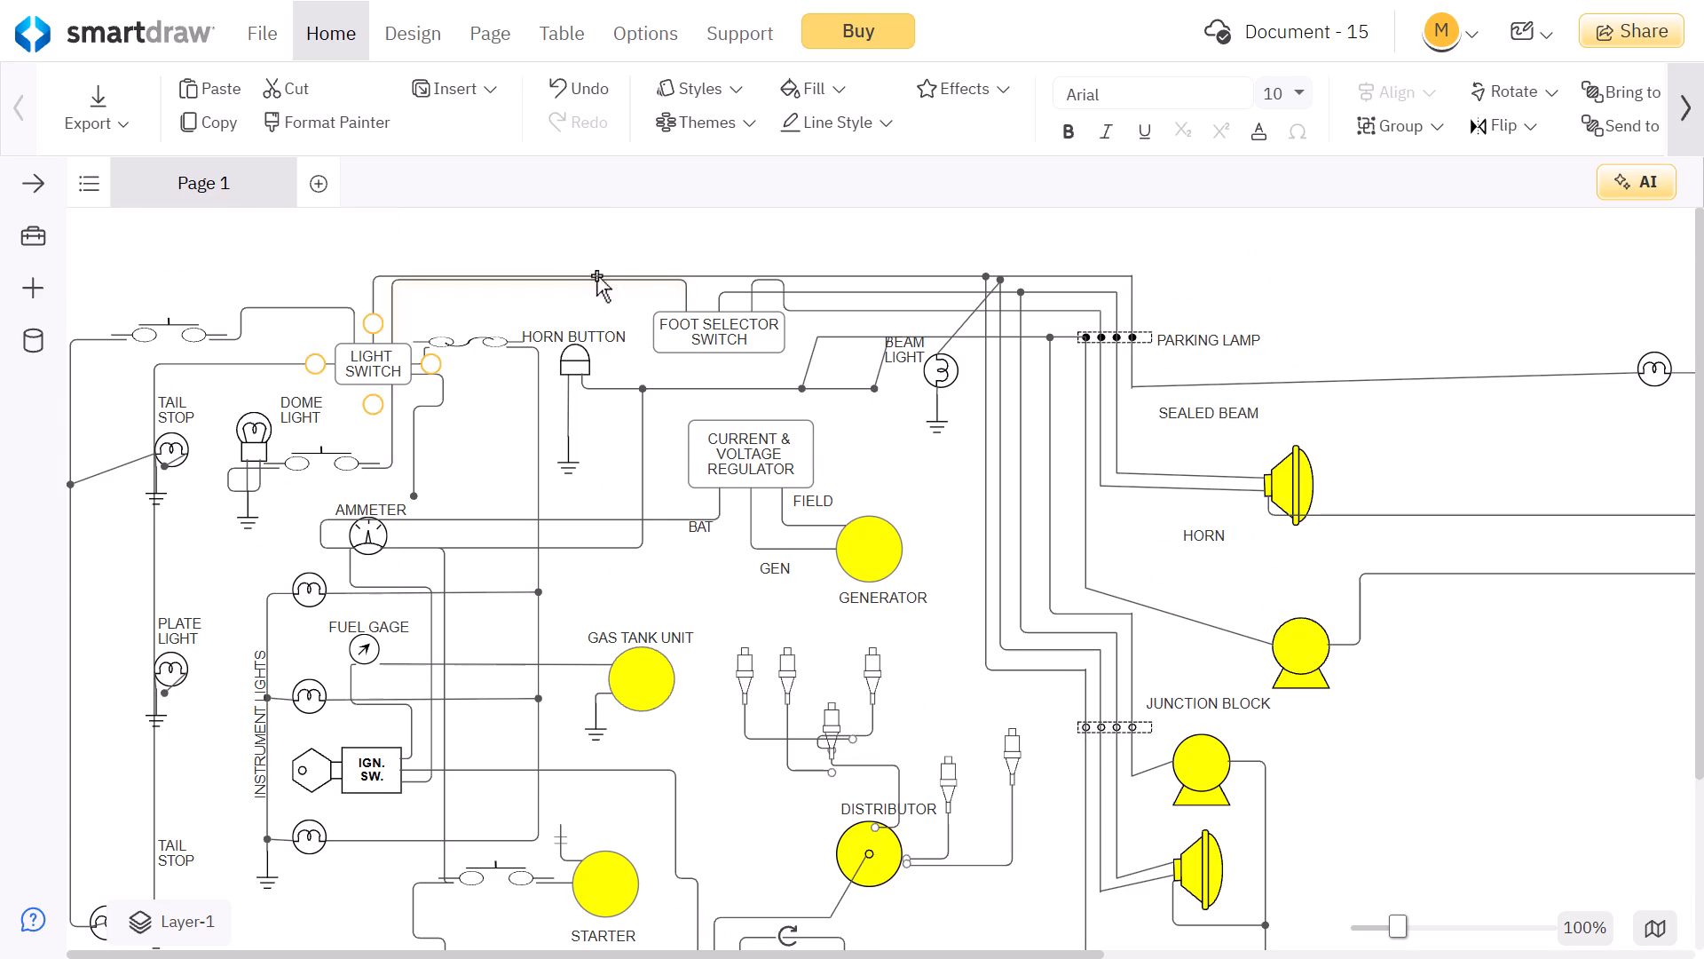
{"action": "left_click", "coordinate": [574, 353]}
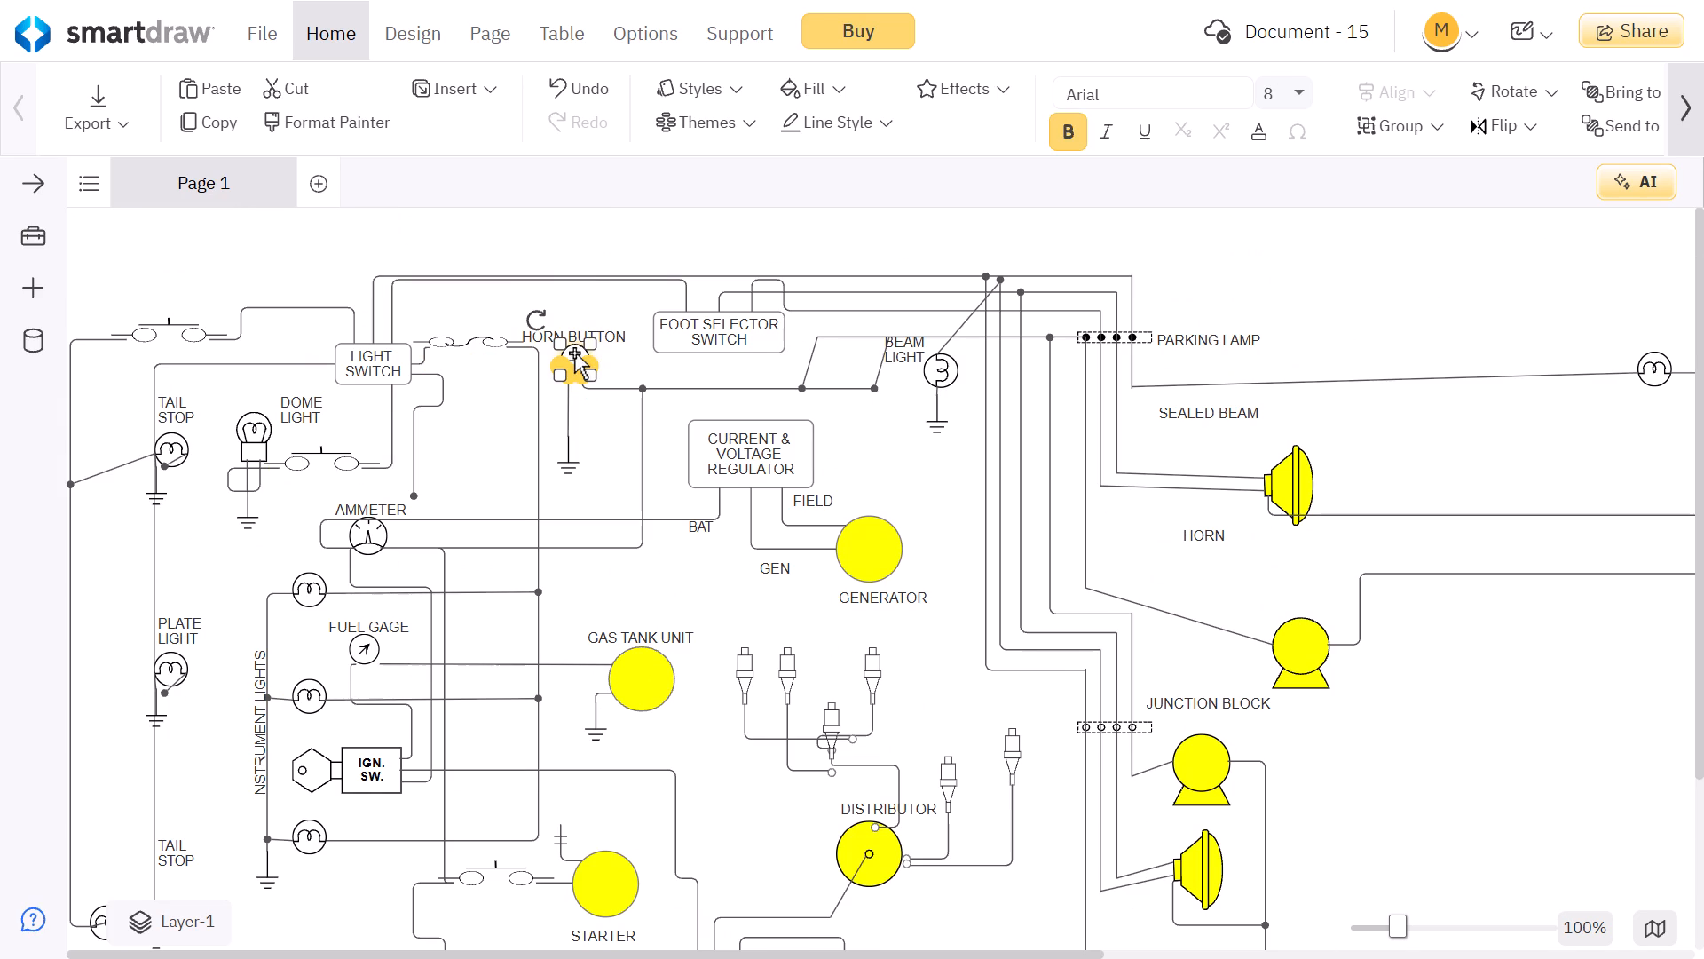
{"action": "right_click", "coordinate": [574, 353]}
{"action": "left_click", "coordinate": [759, 216]}
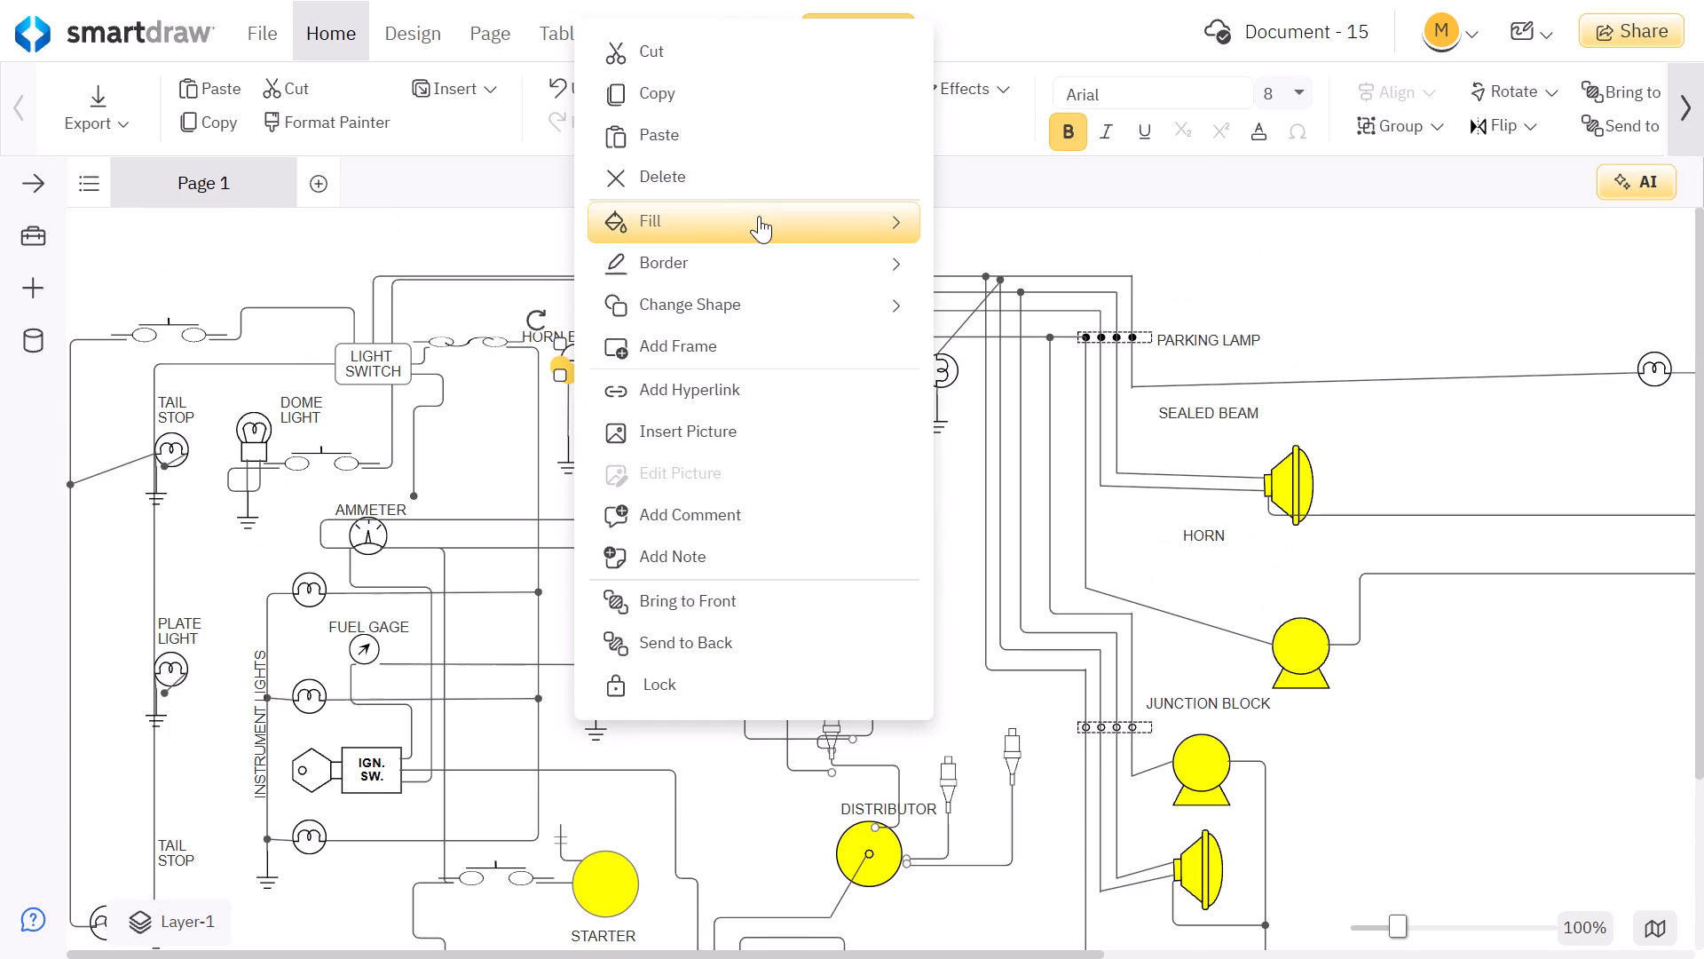
{"action": "left_click", "coordinate": [958, 225]}
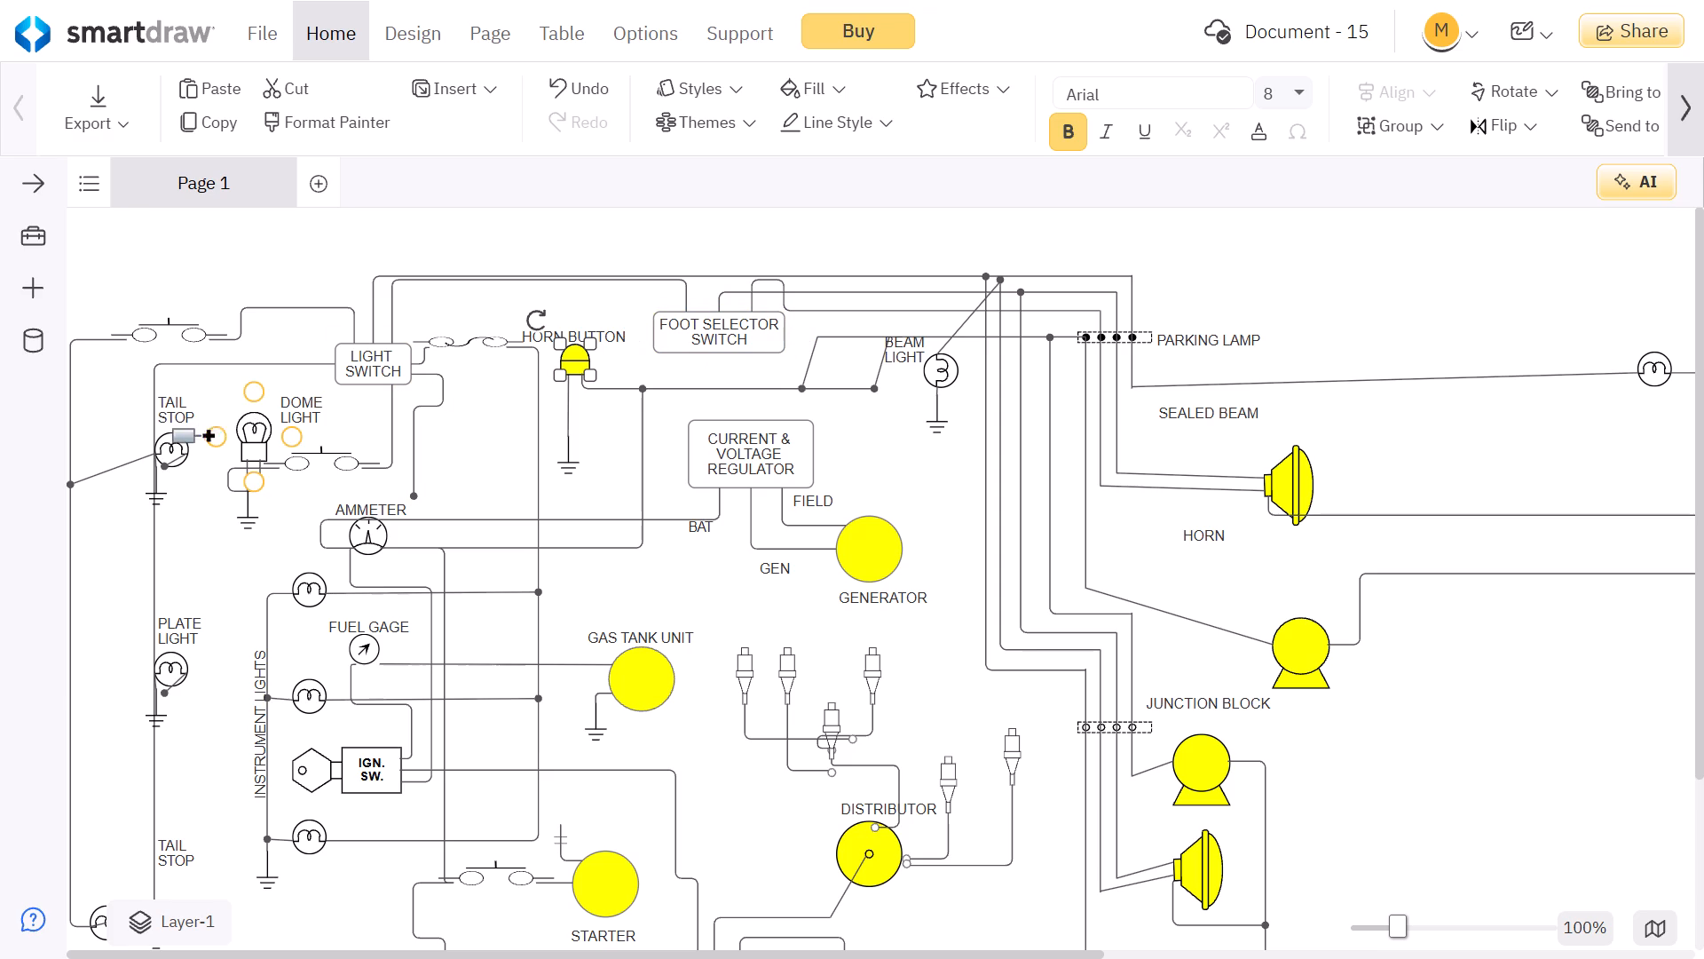
Fill the dome light bulb symbol with the same bright yellow.
{"action": "left_click", "coordinate": [256, 417]}
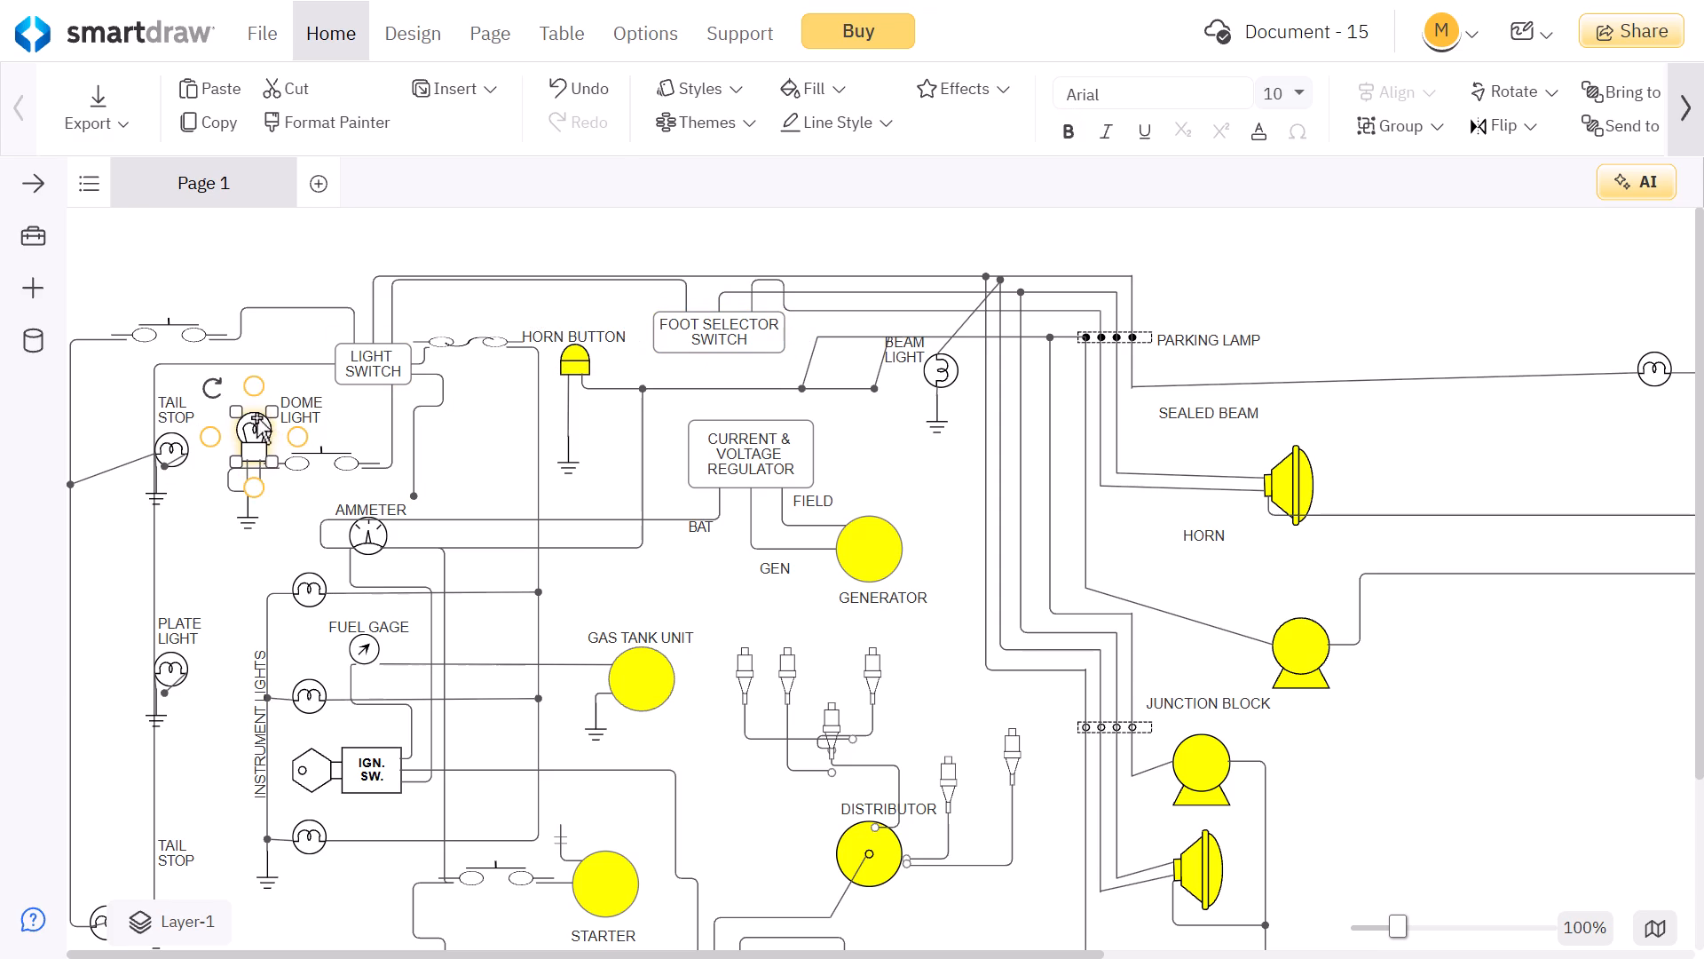
{"action": "right_click", "coordinate": [256, 417]}
{"action": "left_click", "coordinate": [493, 227]}
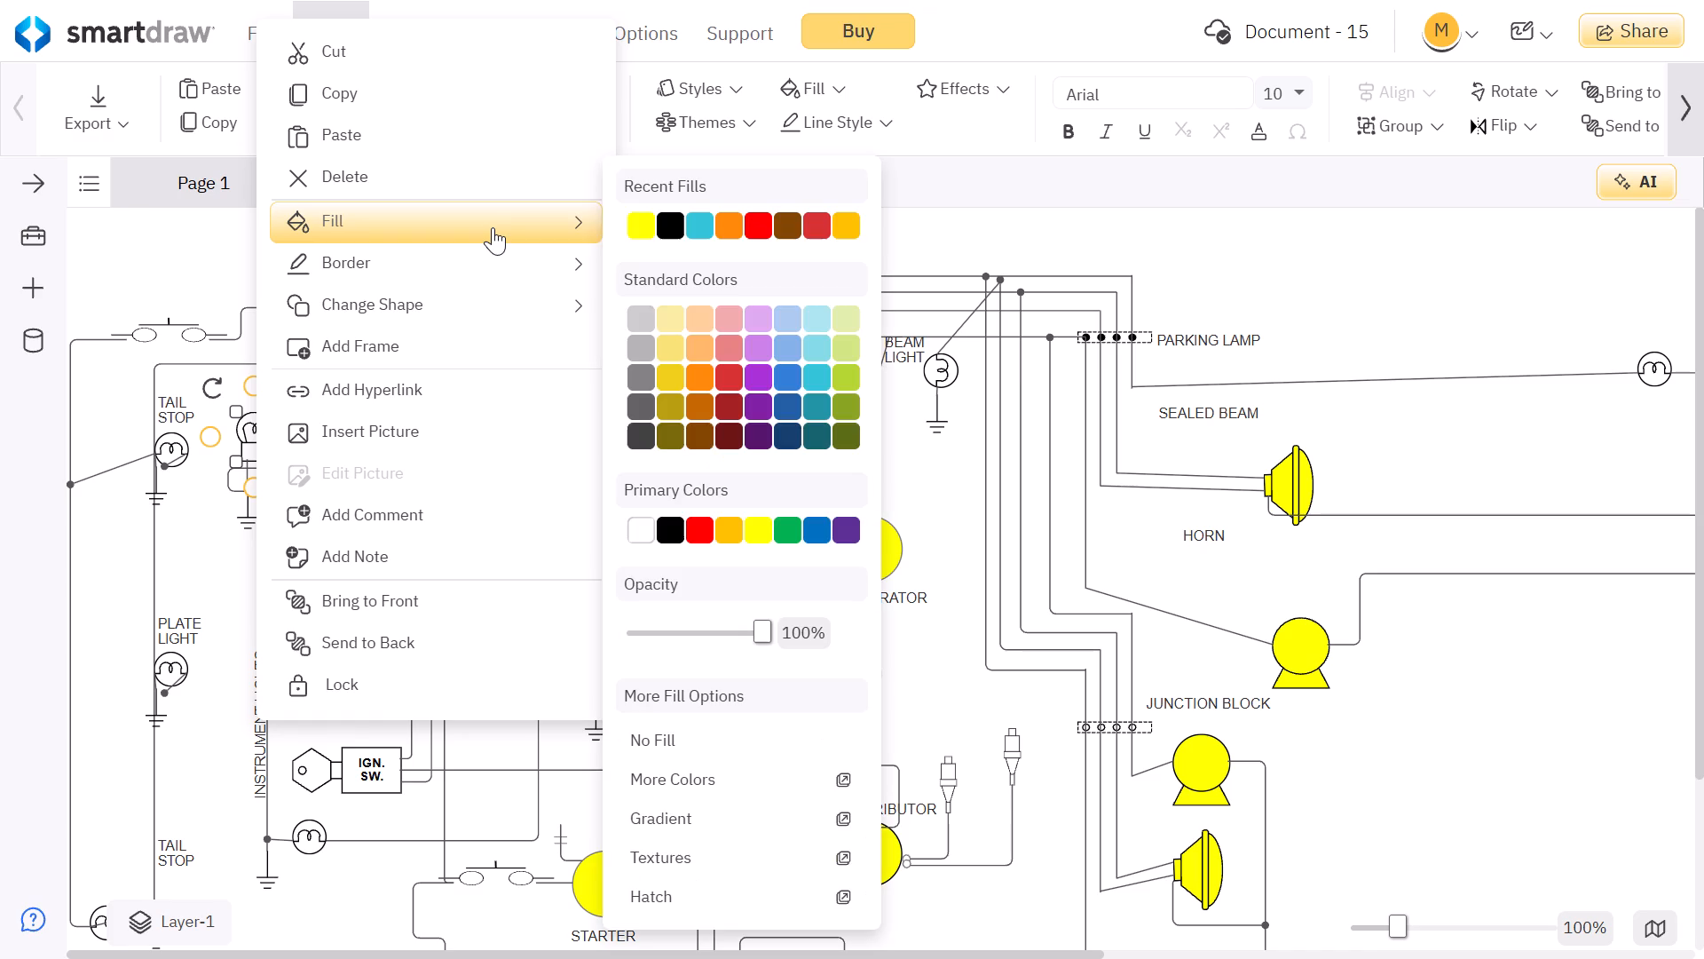
{"action": "left_click", "coordinate": [634, 218]}
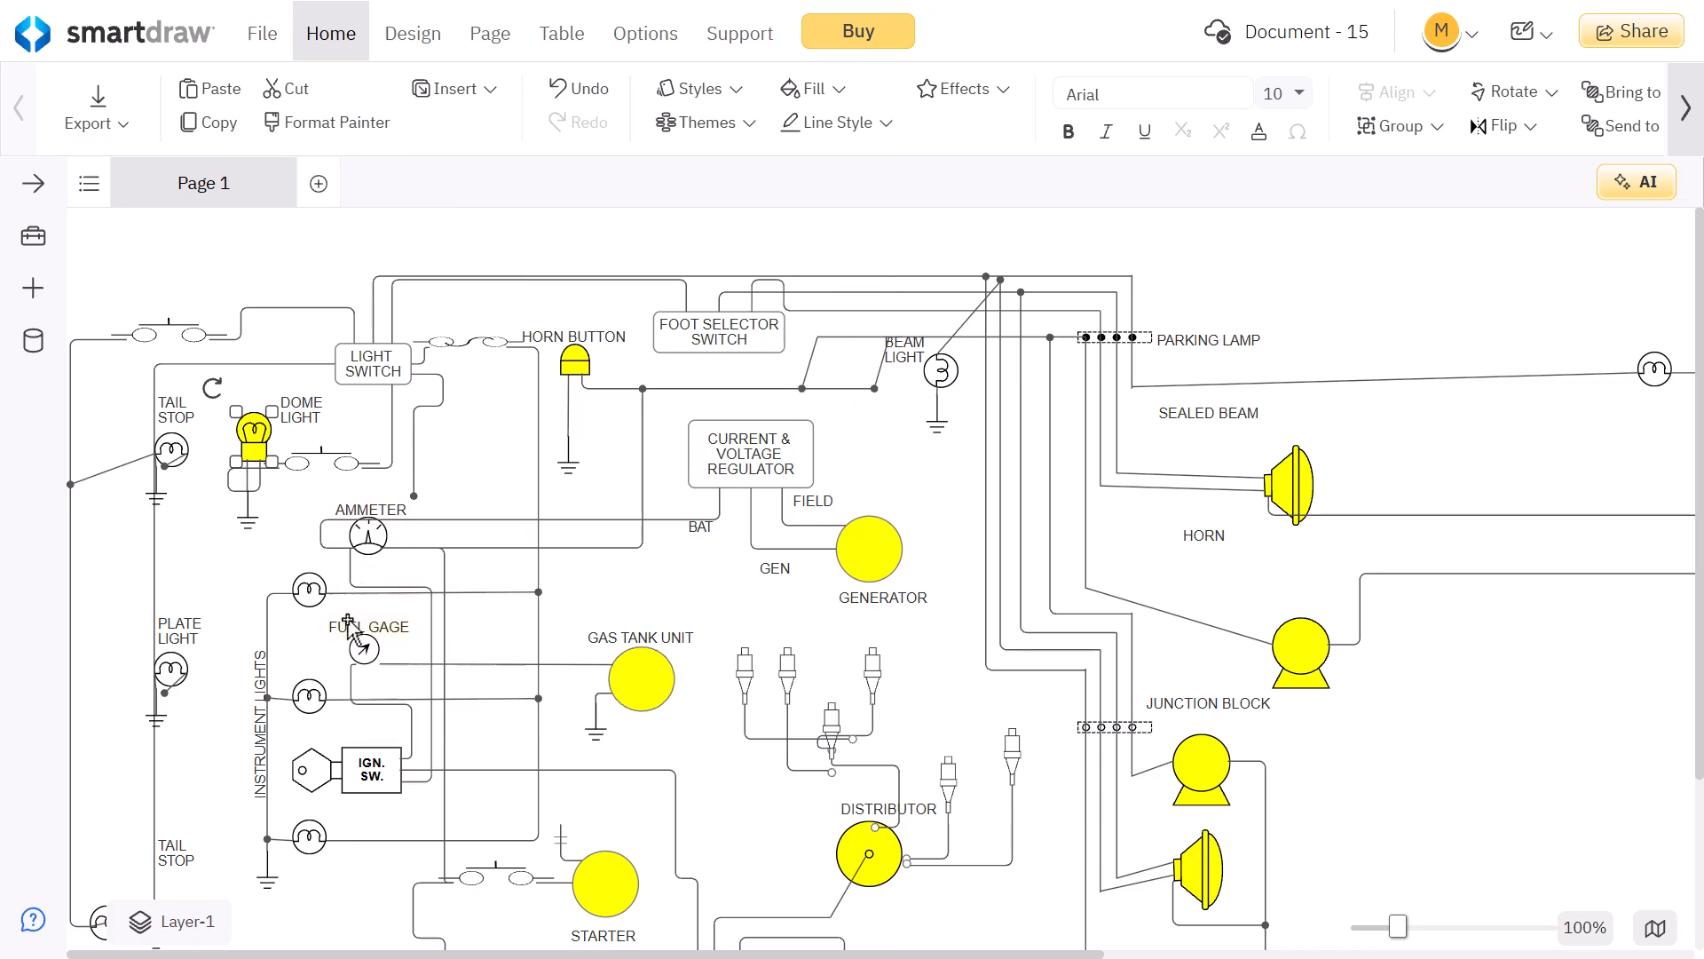
Fill the plate light bulb with bright yellow.
{"action": "left_click", "coordinate": [173, 664]}
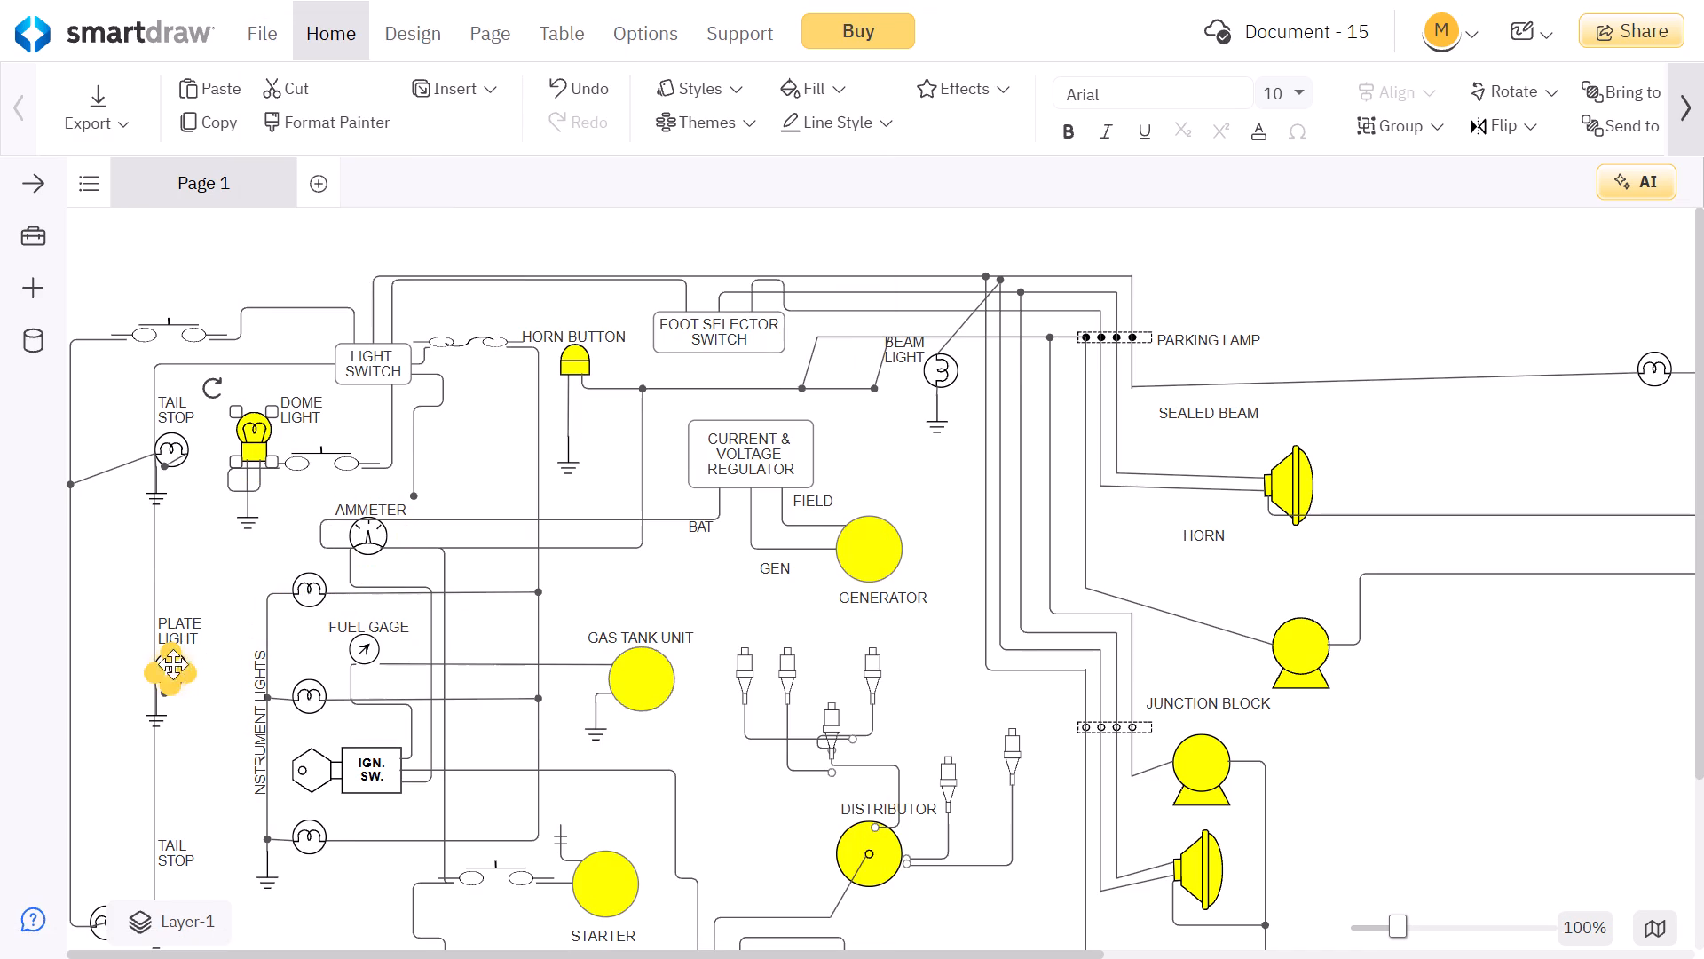
{"action": "right_click", "coordinate": [173, 664]}
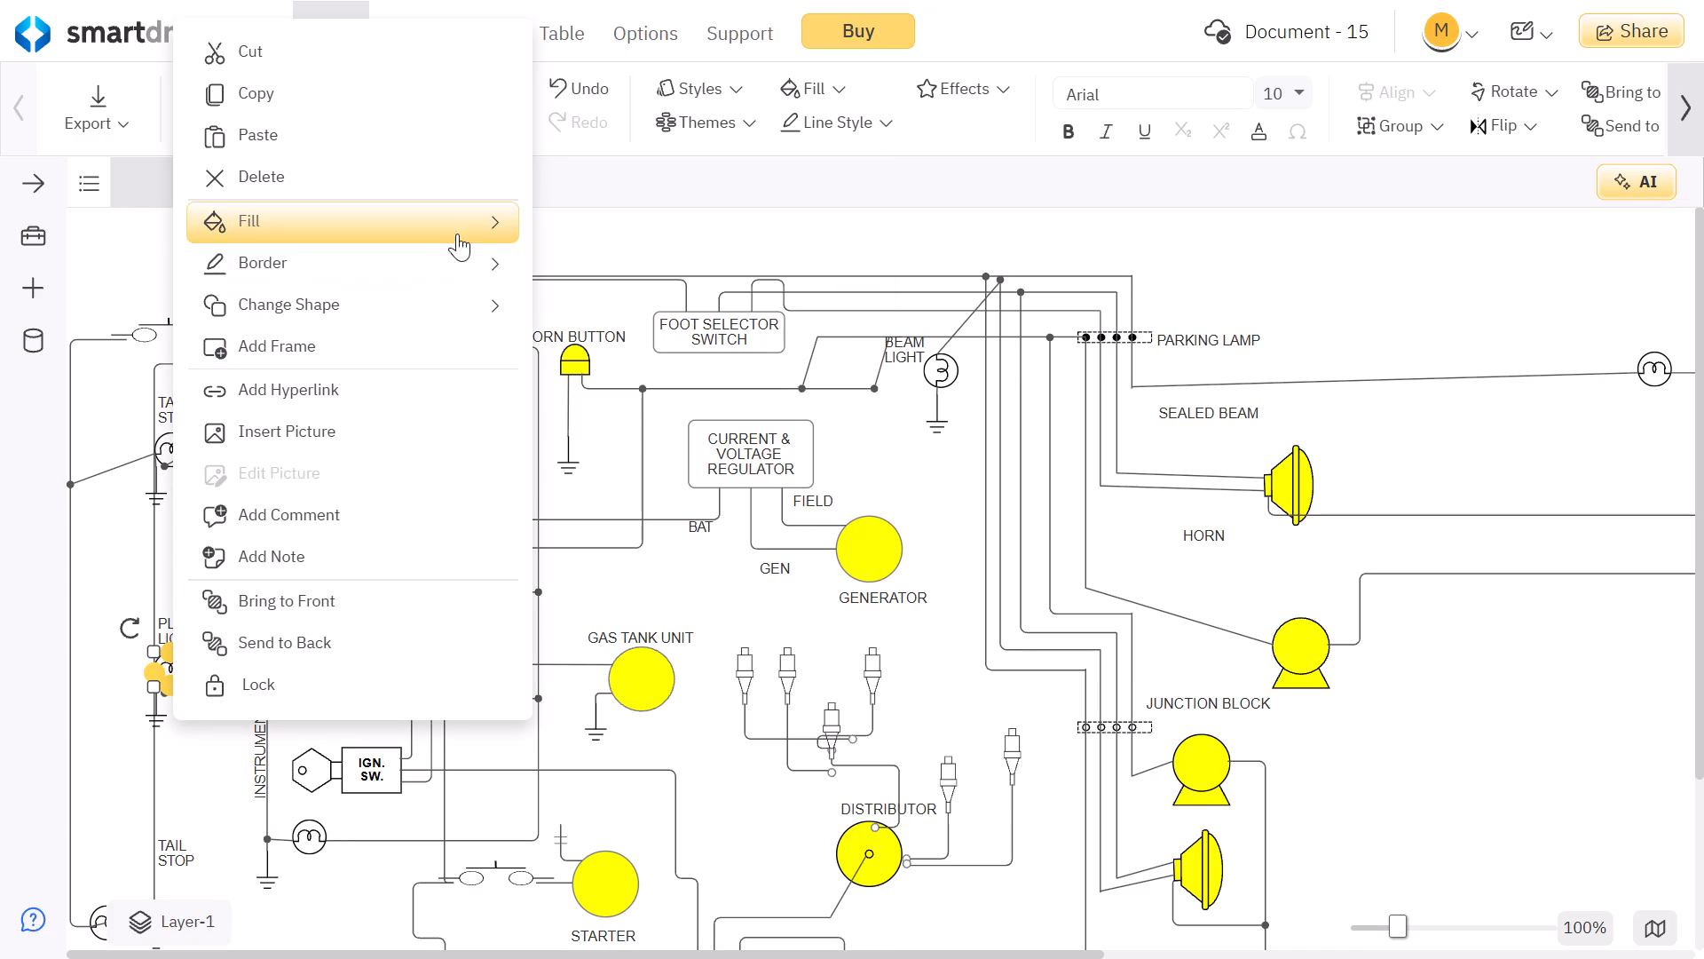
{"action": "left_click", "coordinate": [477, 212]}
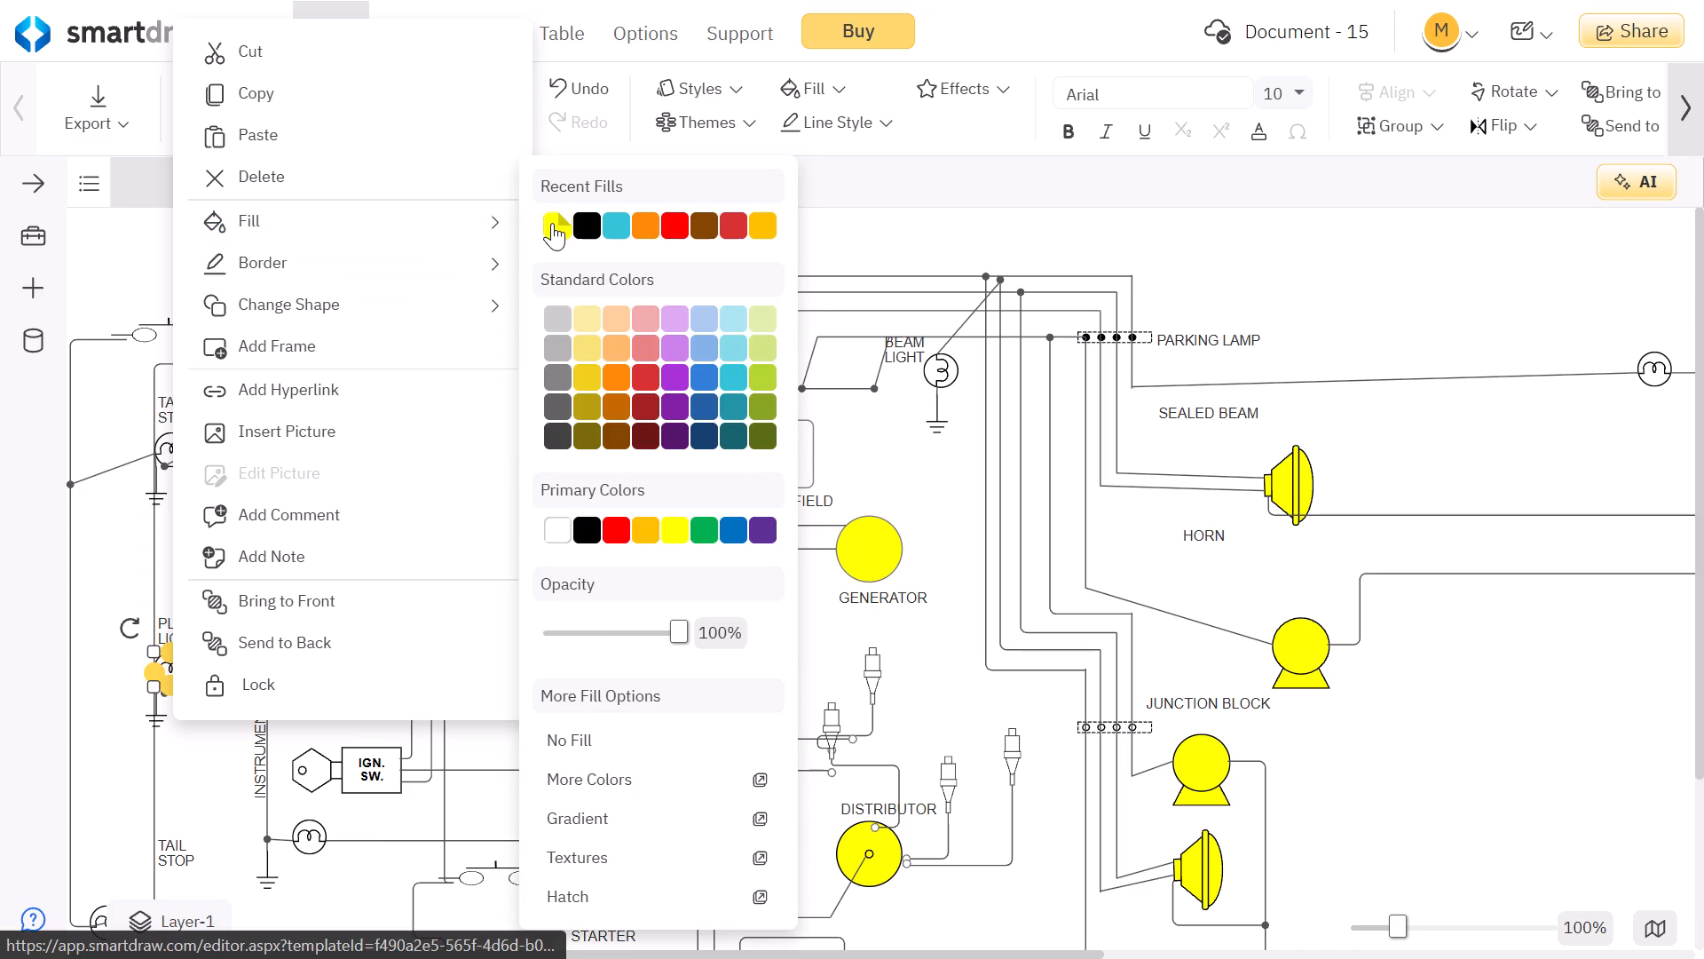
{"action": "left_click", "coordinate": [552, 223]}
Fill the ammeter symbol with turquoise blue from the recent fills.
{"action": "scroll", "coordinate": [446, 491], "scroll_direction": "down", "scroll_amount": 1}
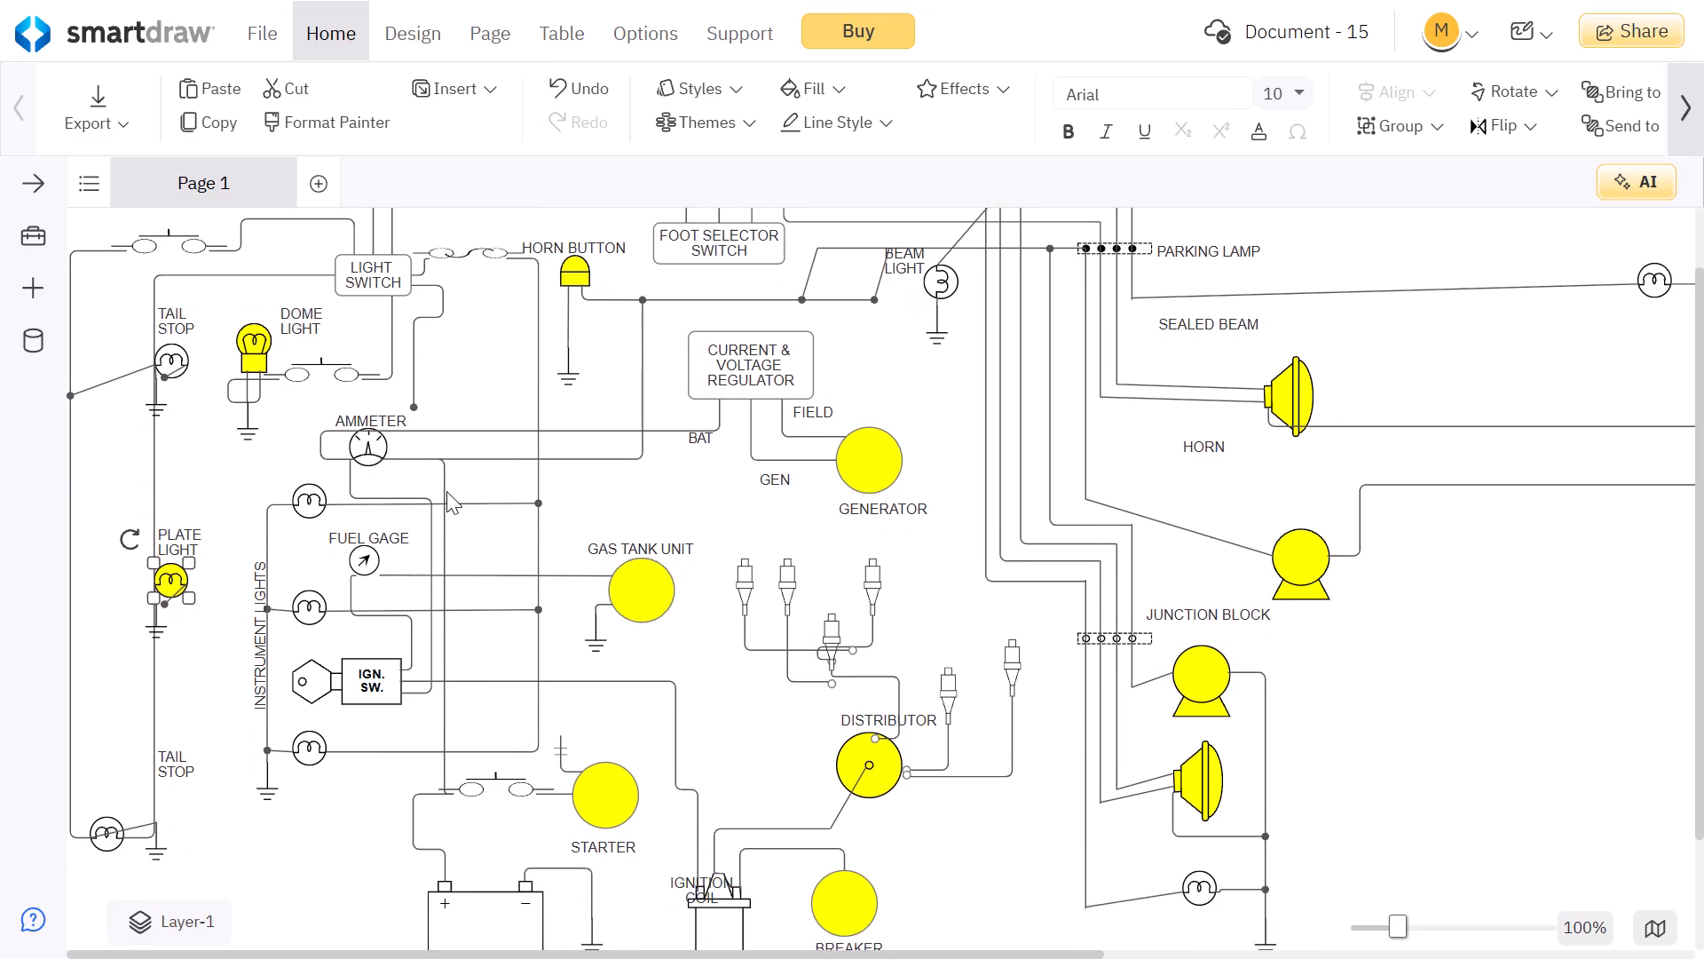
{"action": "scroll", "coordinate": [446, 491], "scroll_direction": "down", "scroll_amount": 1}
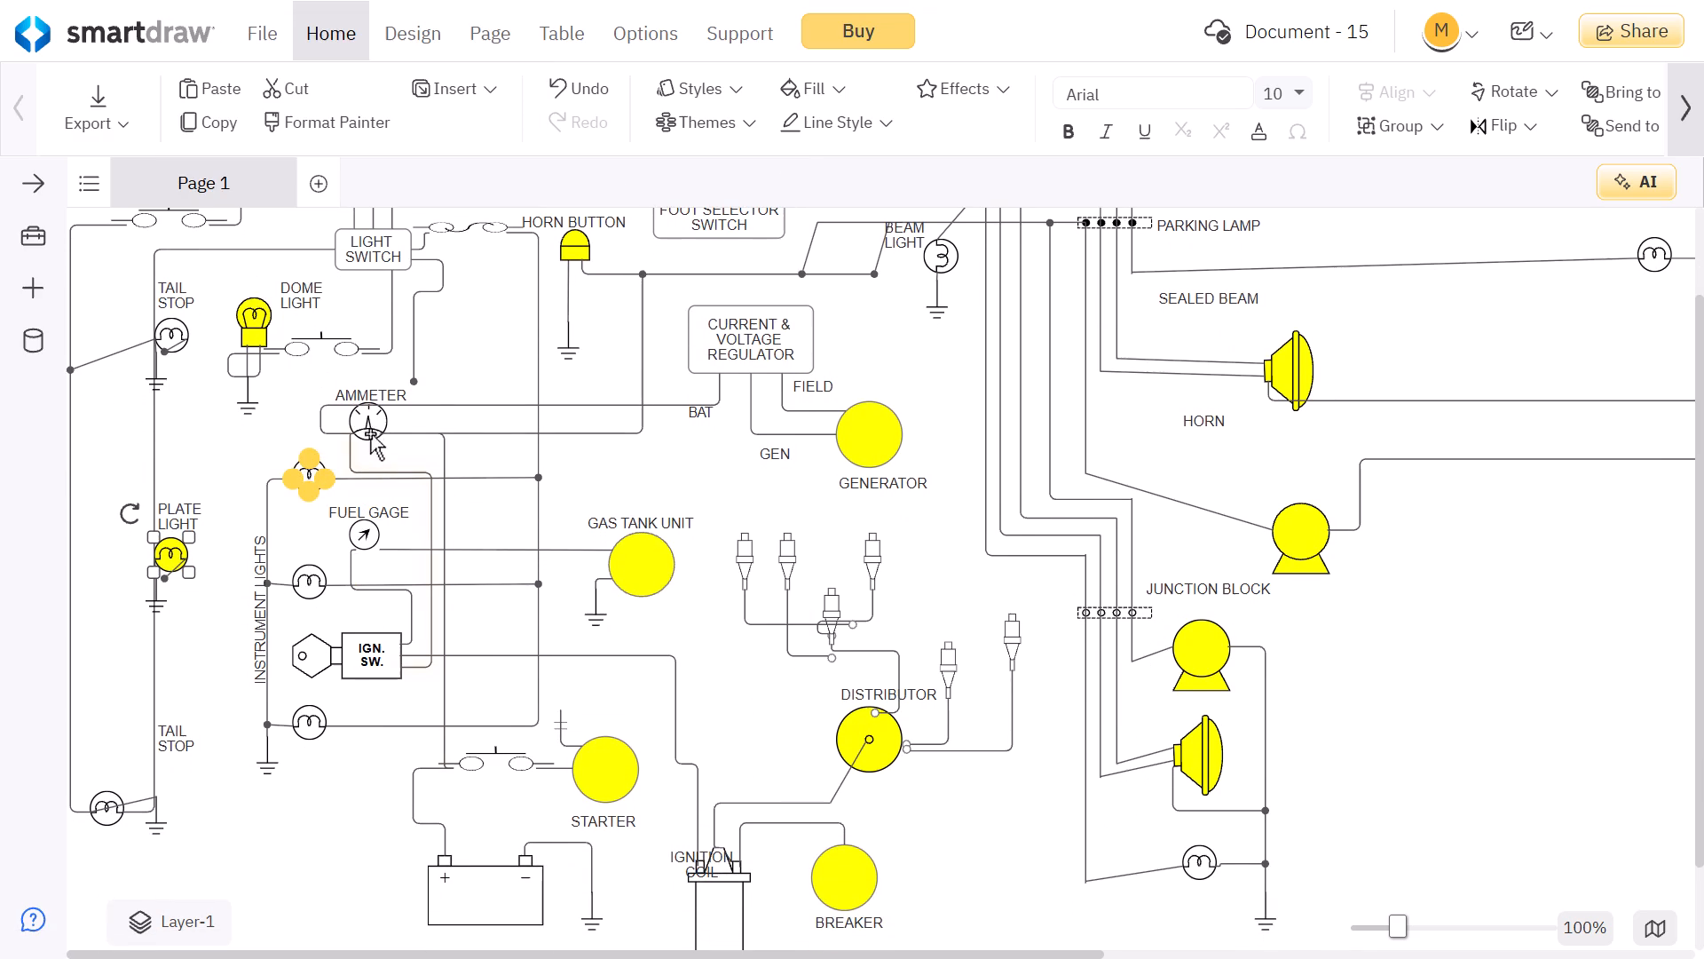
{"action": "left_click", "coordinate": [372, 426]}
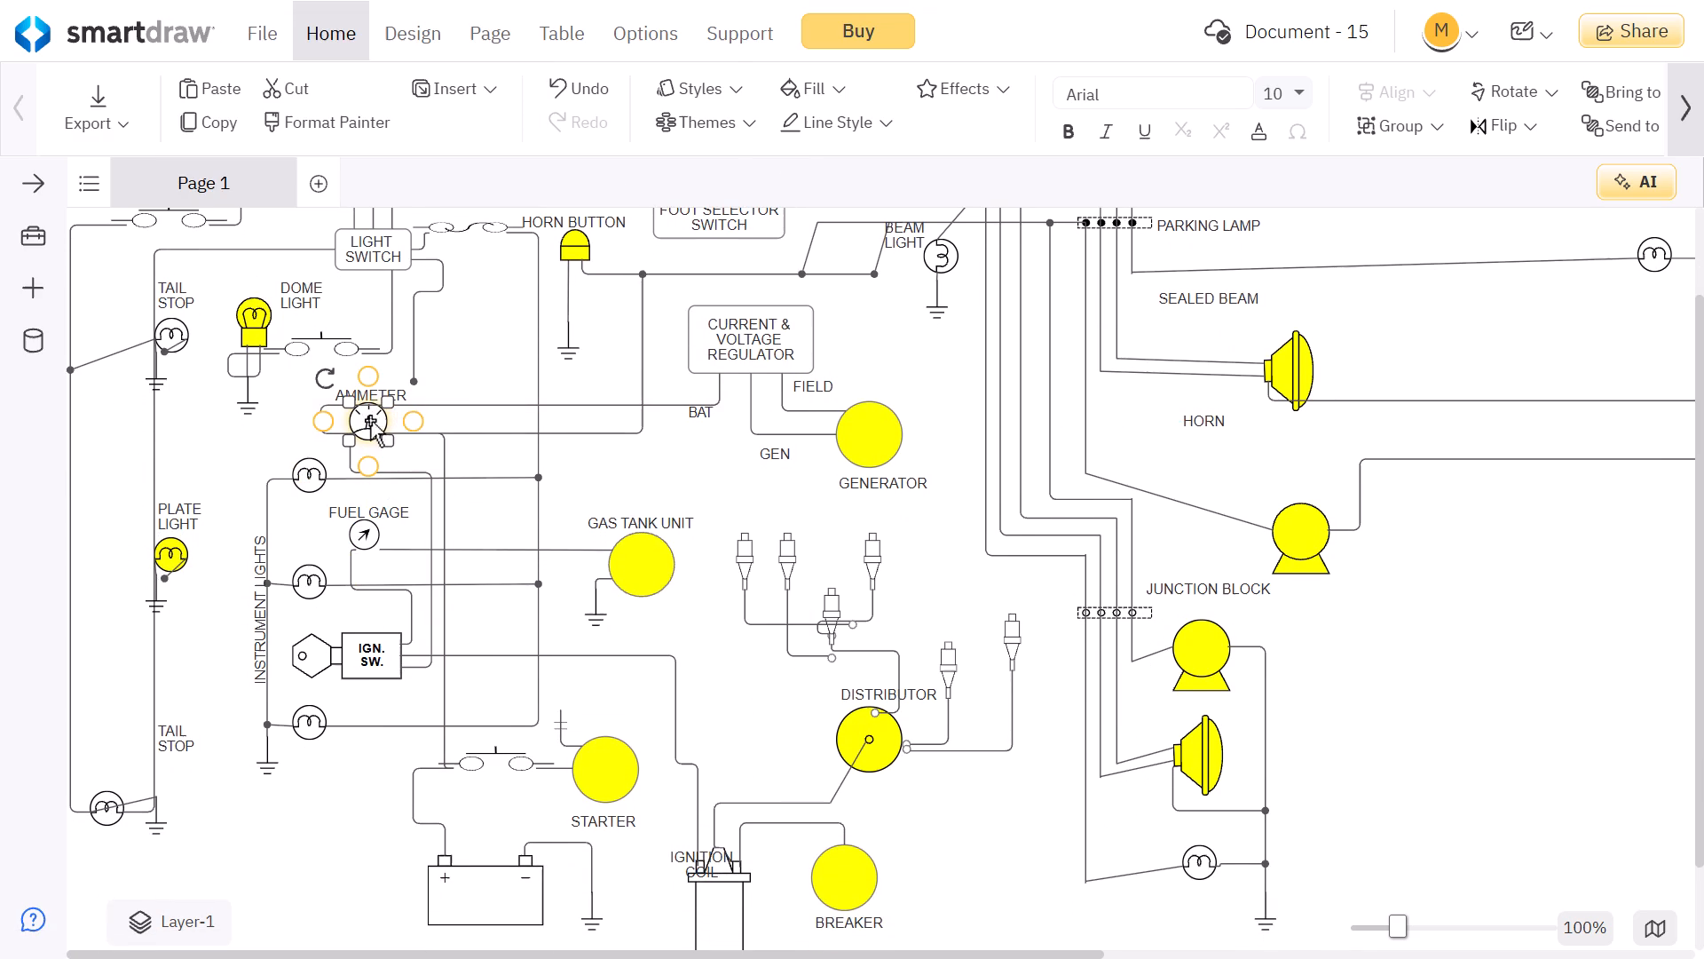
{"action": "right_click", "coordinate": [370, 420]}
{"action": "left_click", "coordinate": [600, 205]}
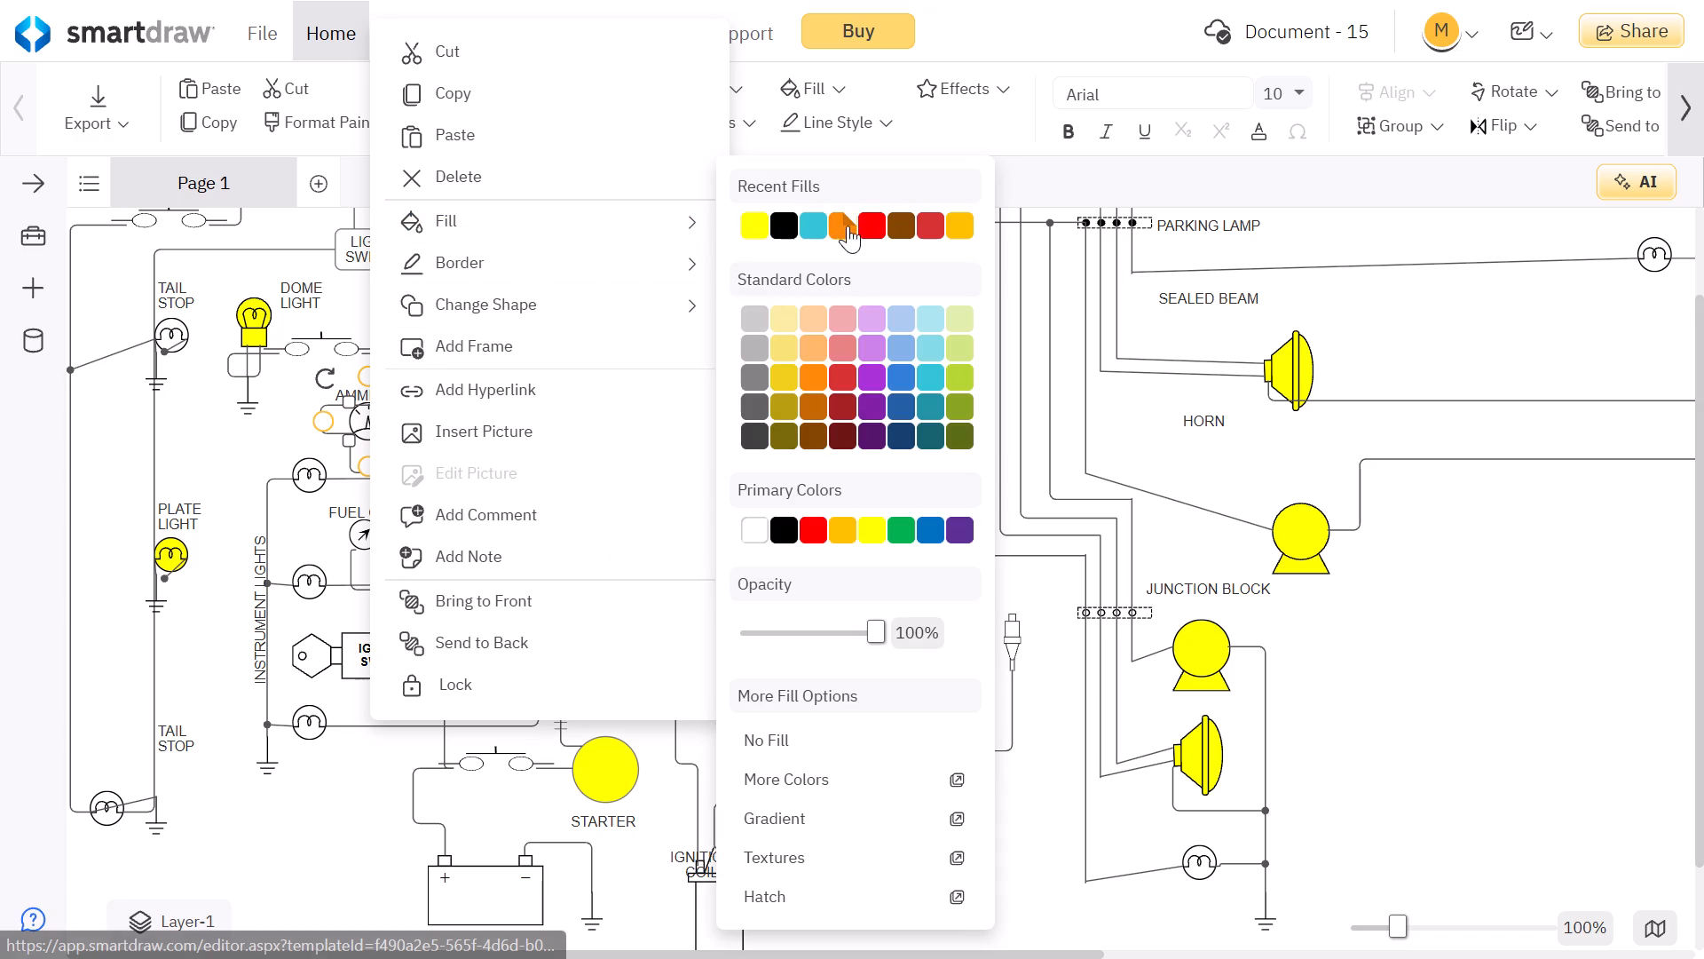
{"action": "left_click", "coordinate": [814, 227]}
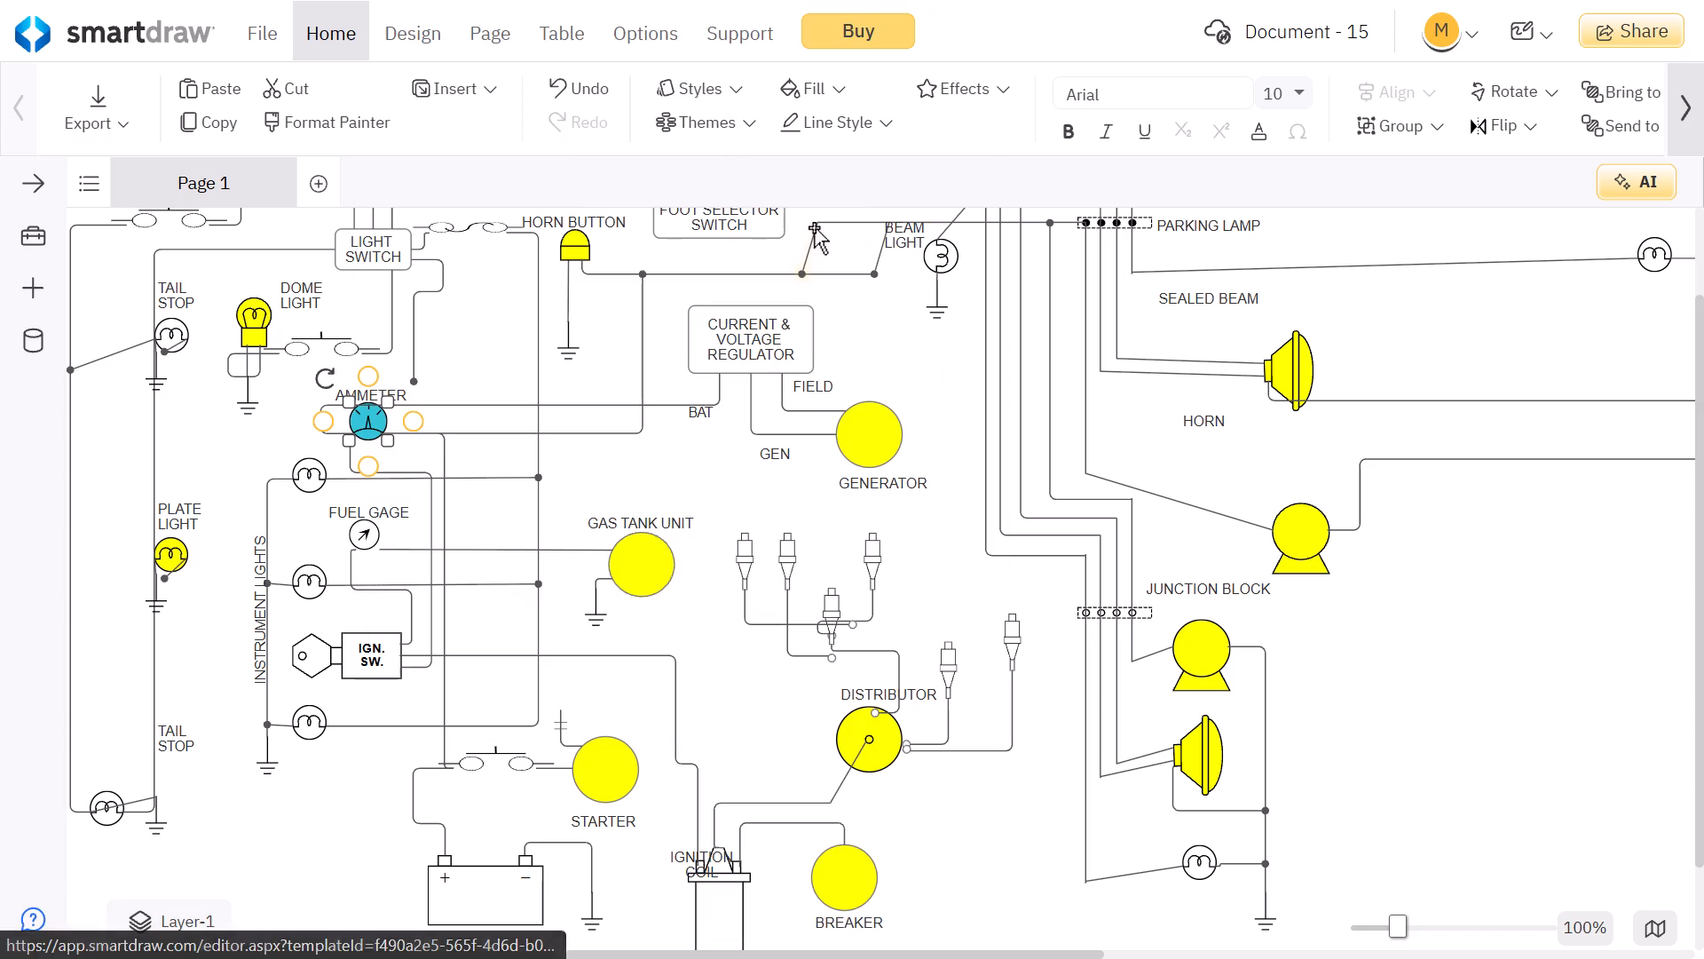
Fill the fuel gage symbol with a lighter turquoise than the ammeter.
{"action": "left_click", "coordinate": [366, 541]}
{"action": "right_click", "coordinate": [366, 541]}
{"action": "right_click", "coordinate": [366, 541]}
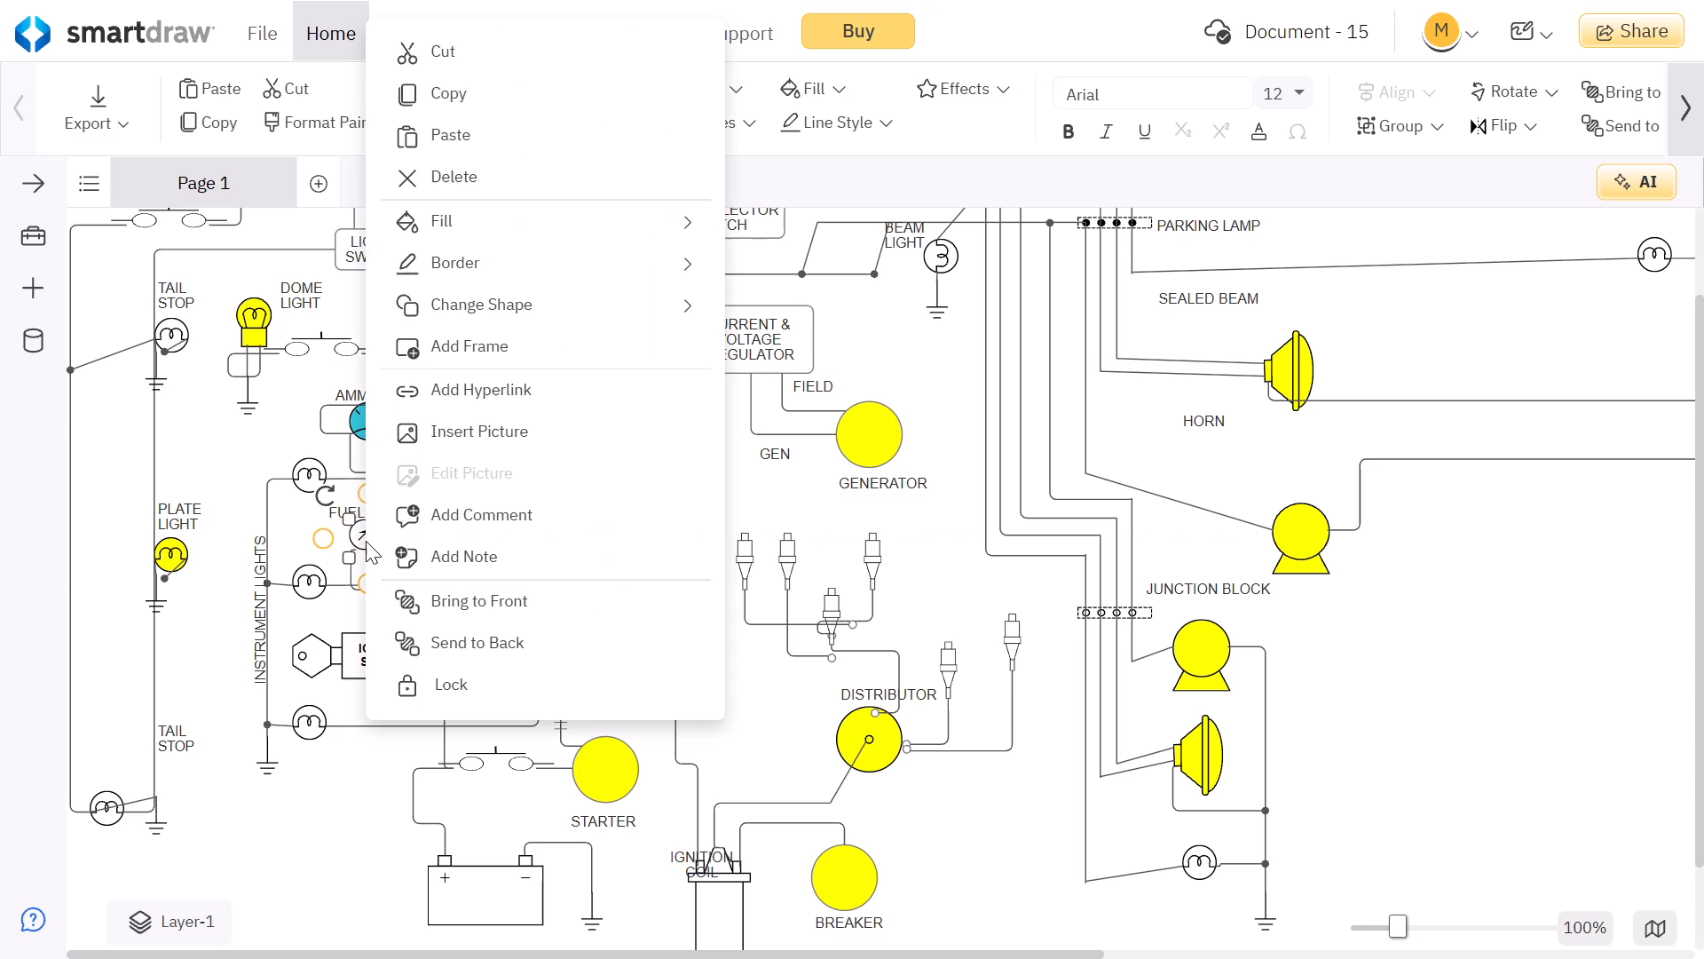
{"action": "left_click", "coordinate": [654, 224]}
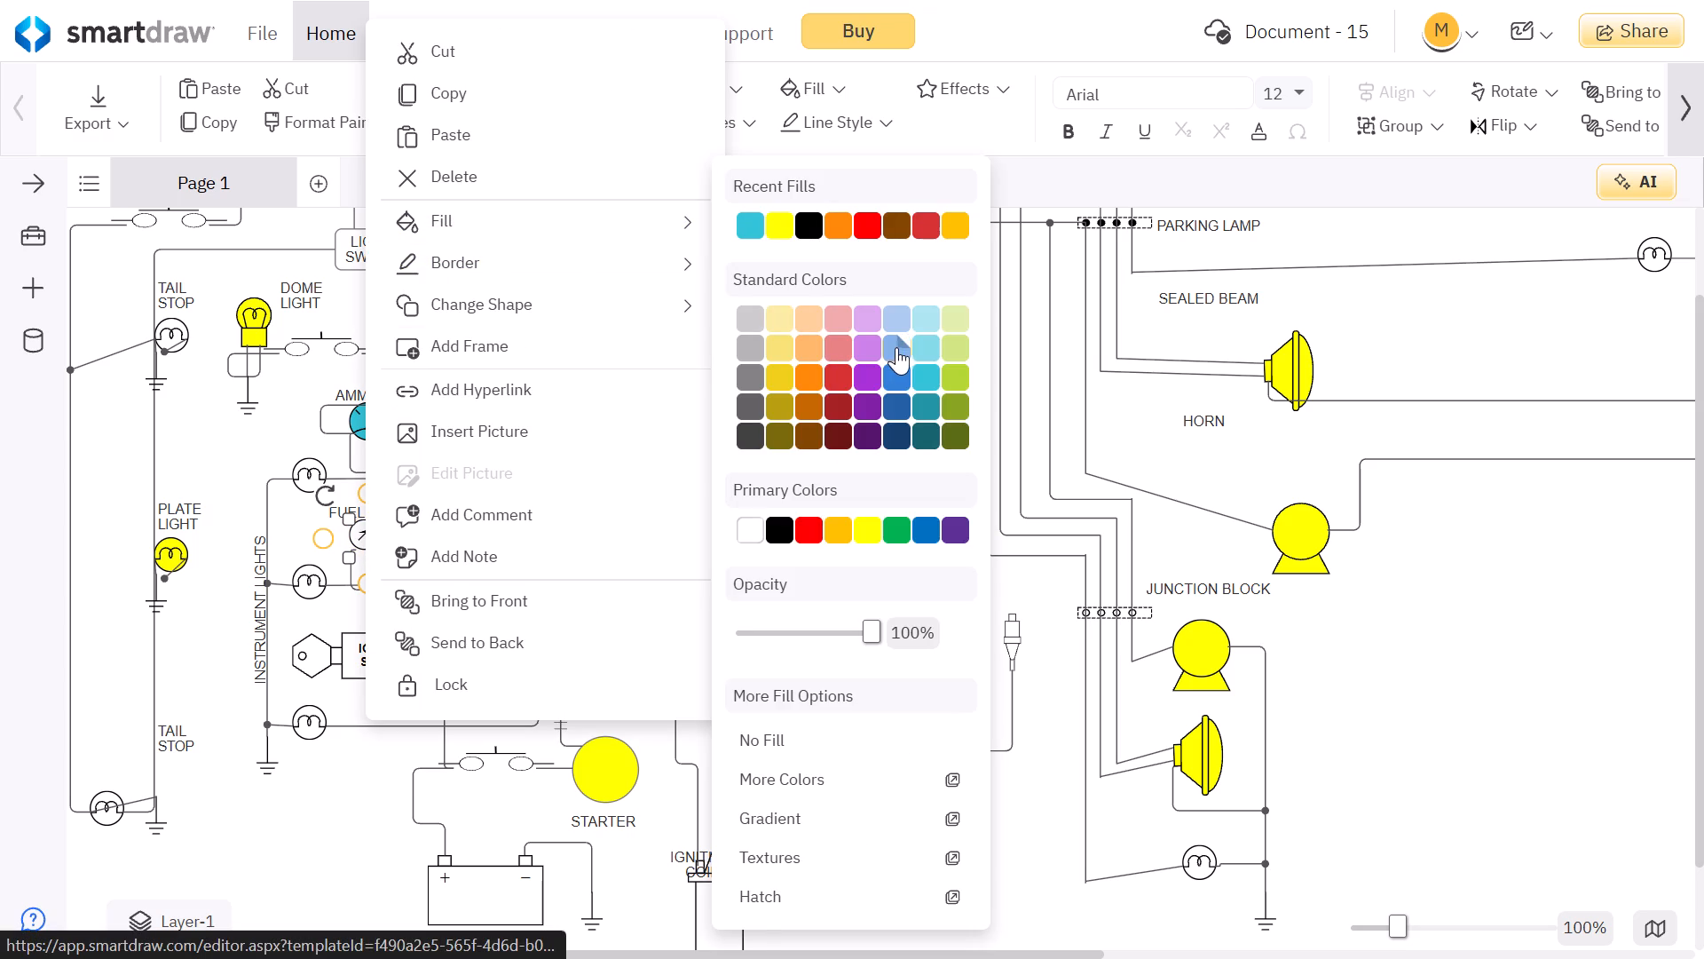
{"action": "left_click", "coordinate": [921, 336]}
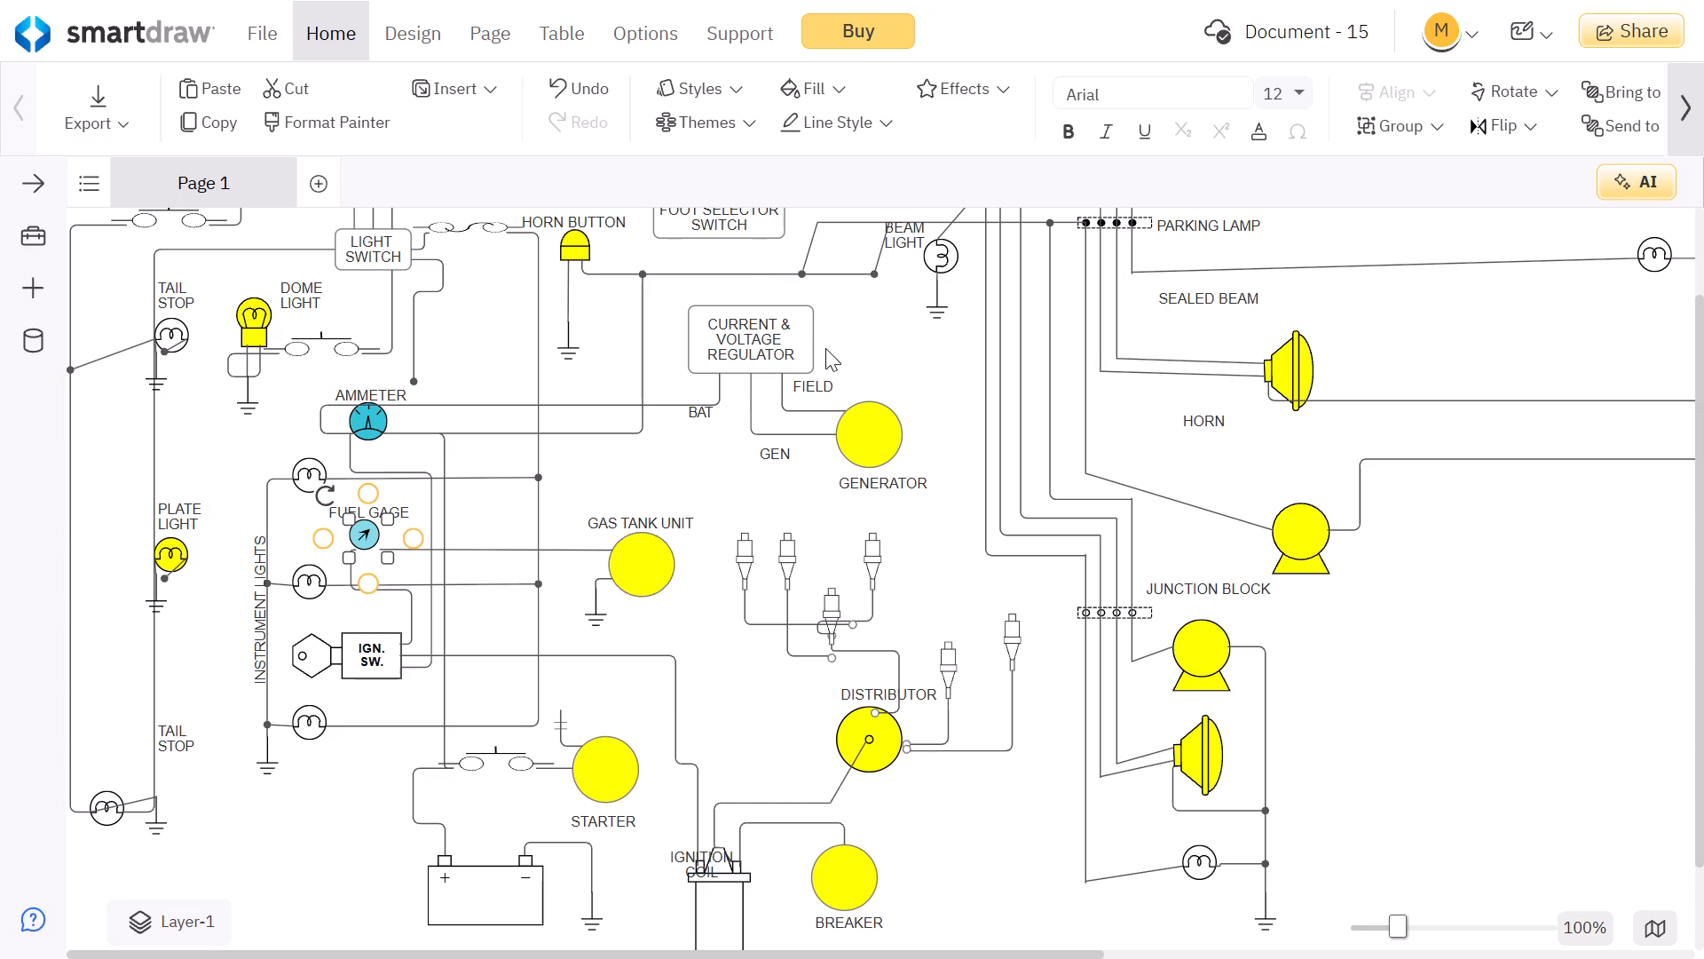
Fill the battery symbol below the starter with primary red.
{"action": "left_click", "coordinate": [491, 866]}
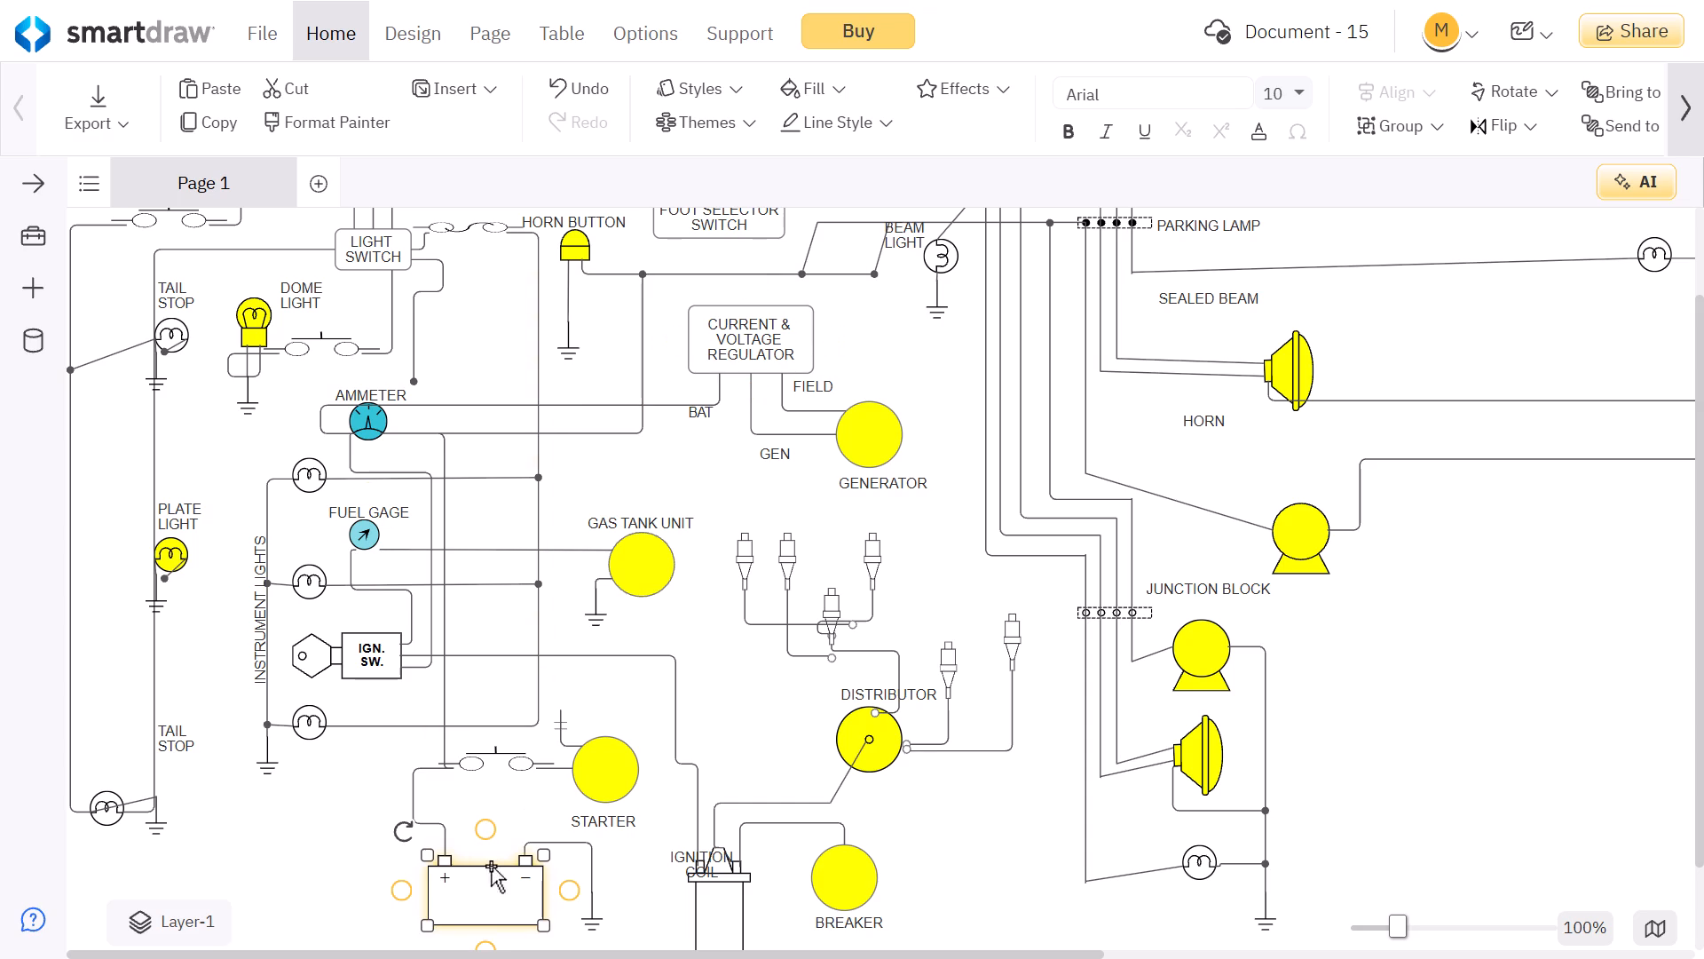
{"action": "right_click", "coordinate": [486, 887]}
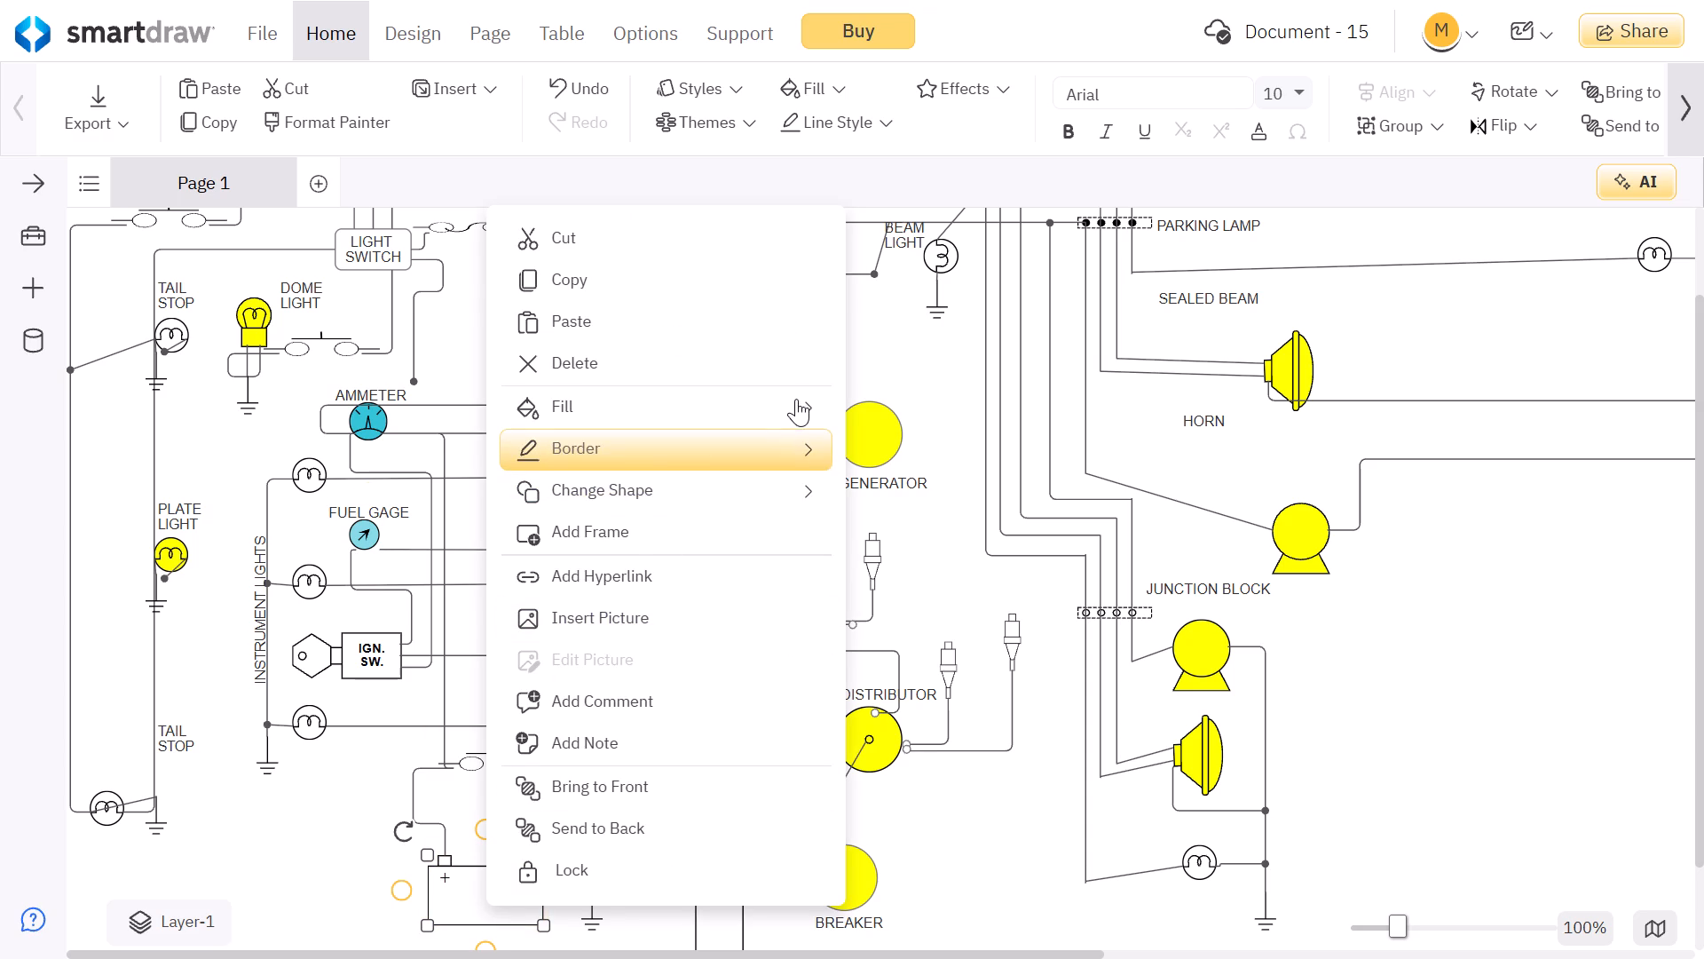
{"action": "left_click", "coordinate": [799, 397]}
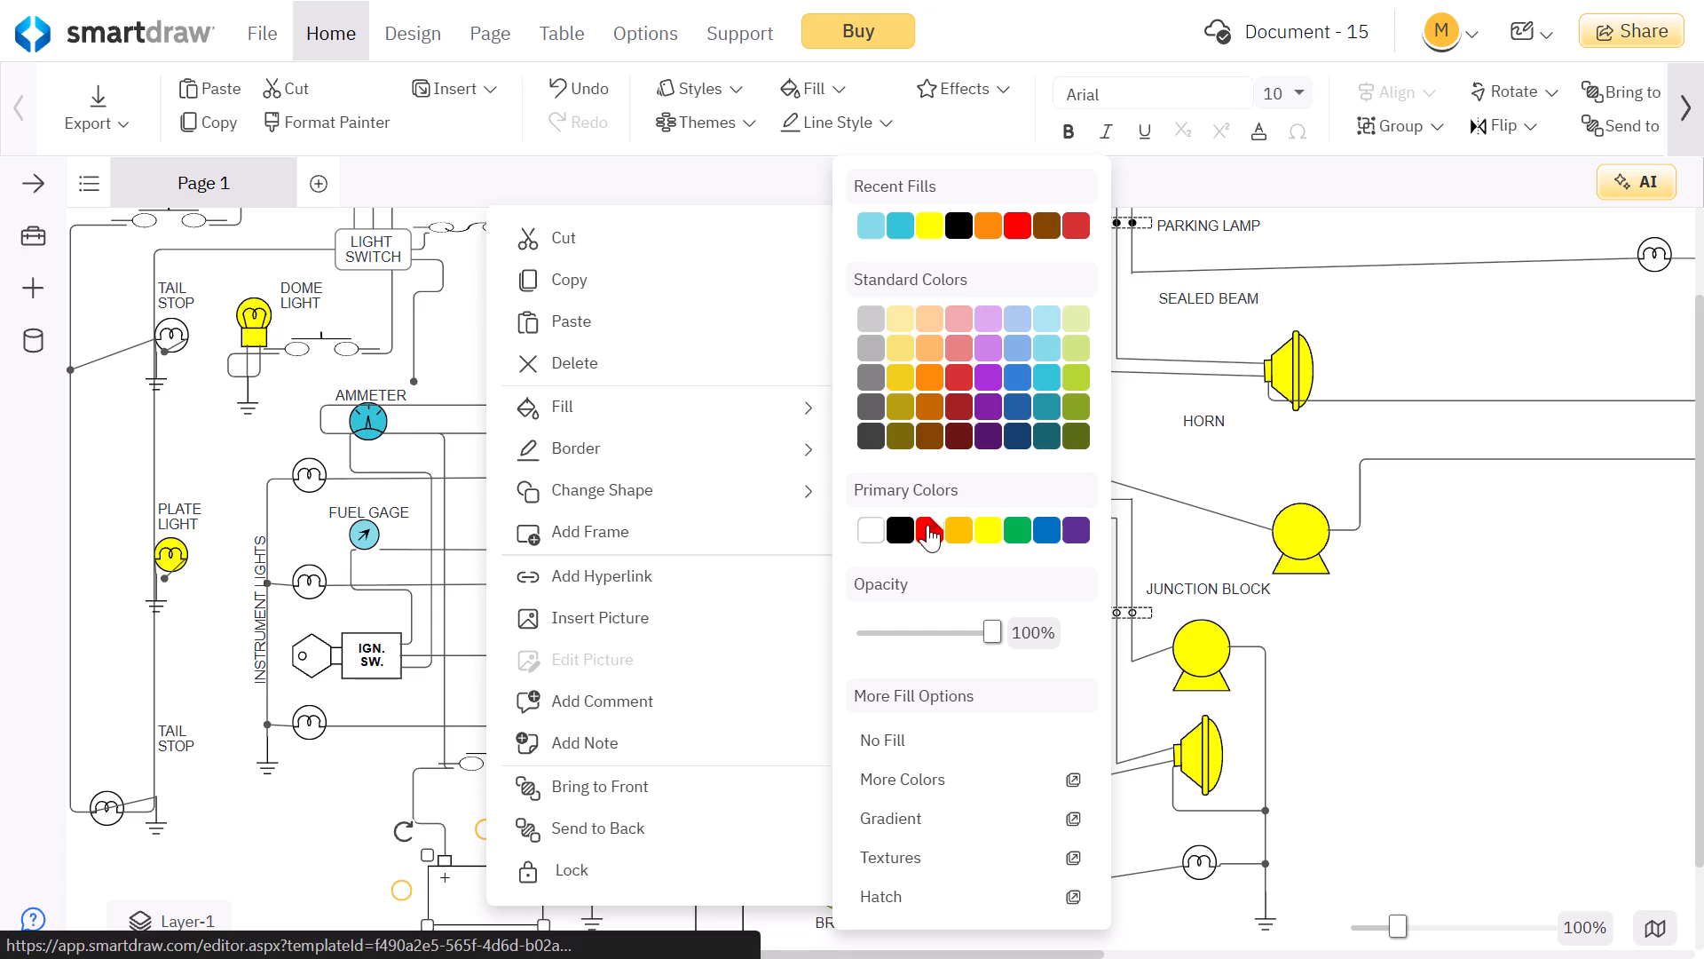
{"action": "left_click", "coordinate": [927, 525]}
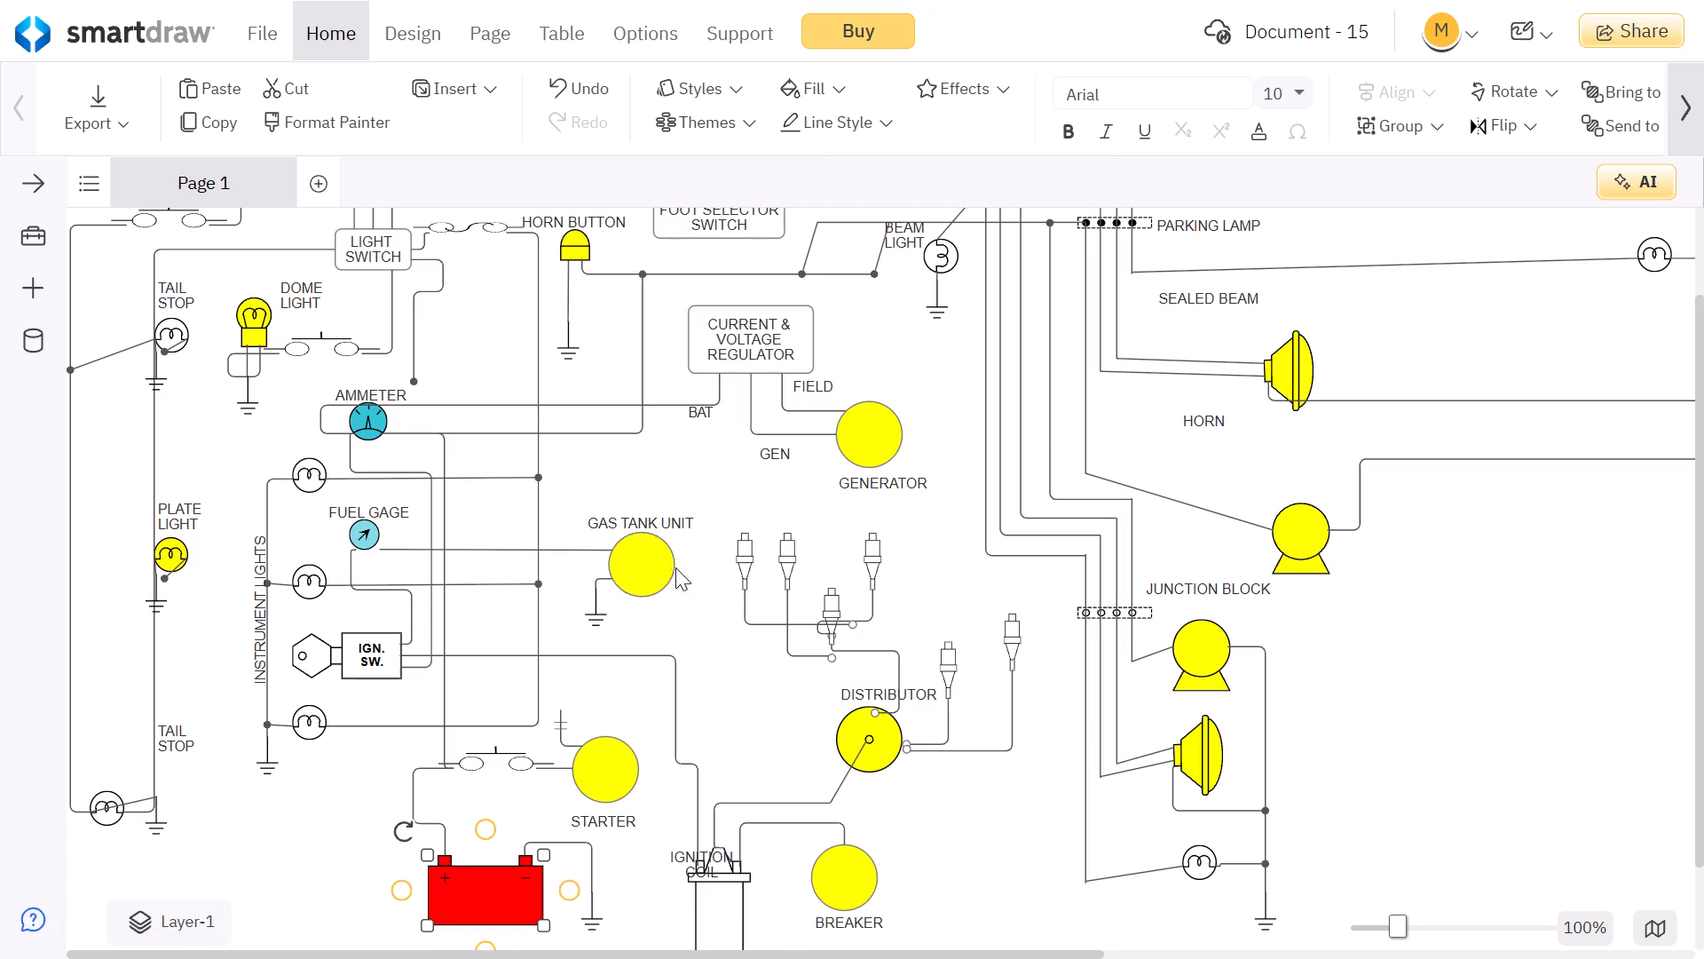
Fill the lower tail stop bulb with the palest standard yellow.
{"action": "left_click", "coordinate": [106, 802]}
{"action": "right_click", "coordinate": [106, 802]}
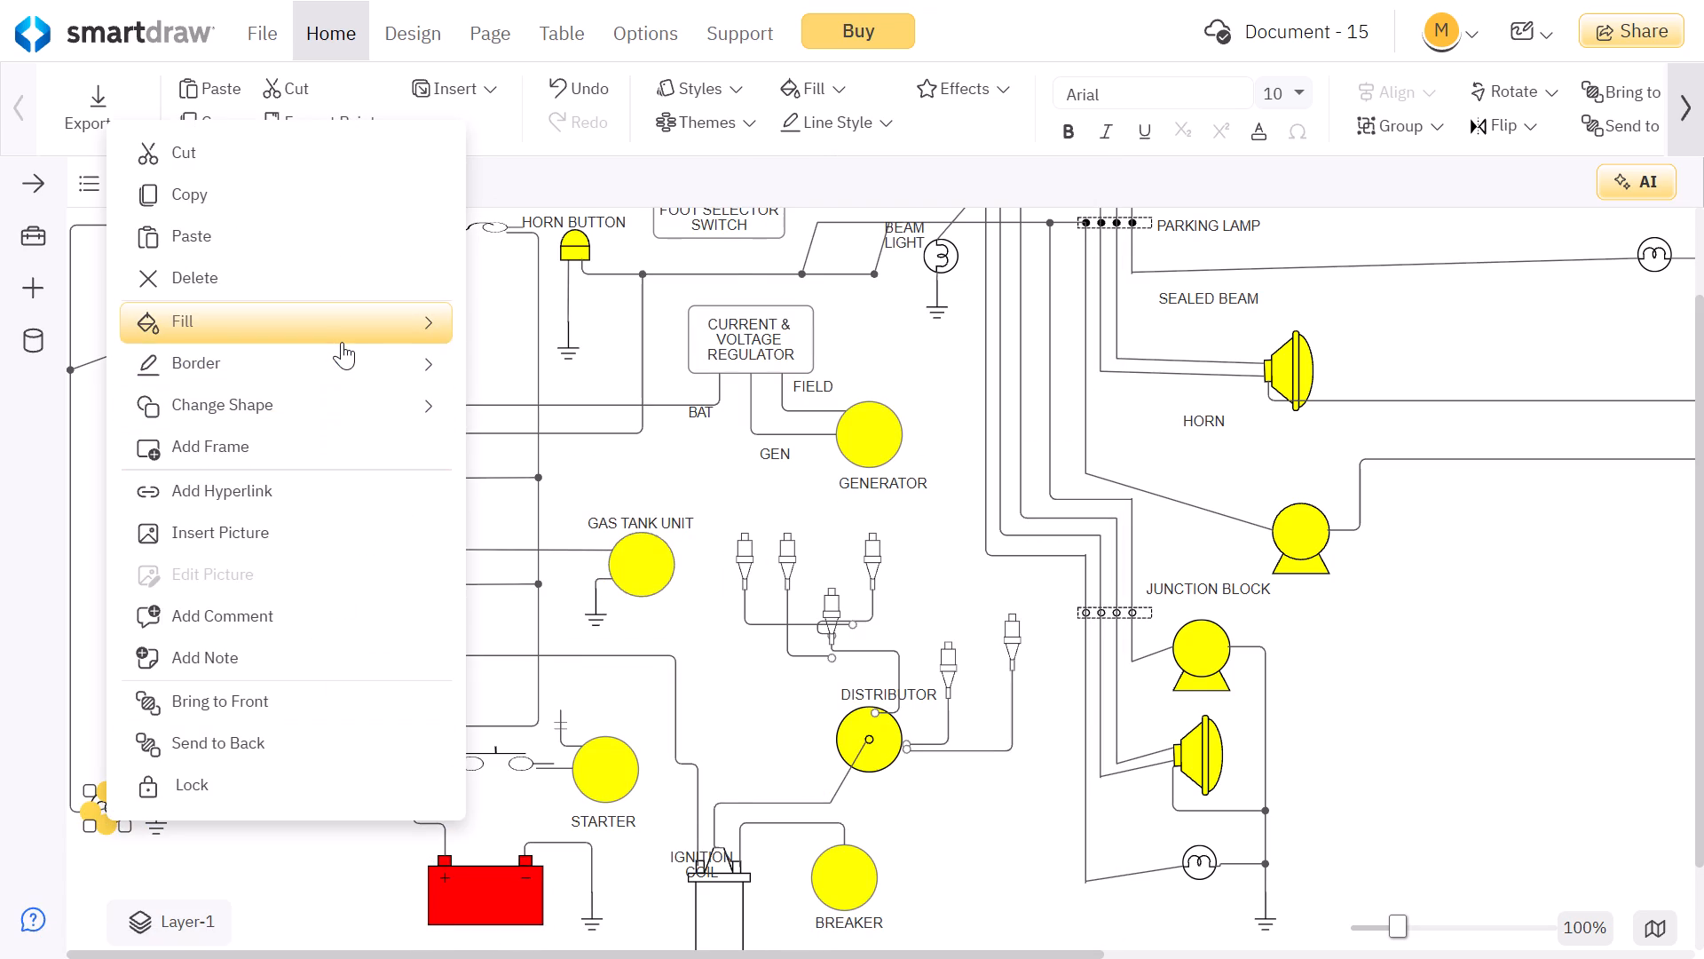
{"action": "left_click", "coordinate": [342, 342]}
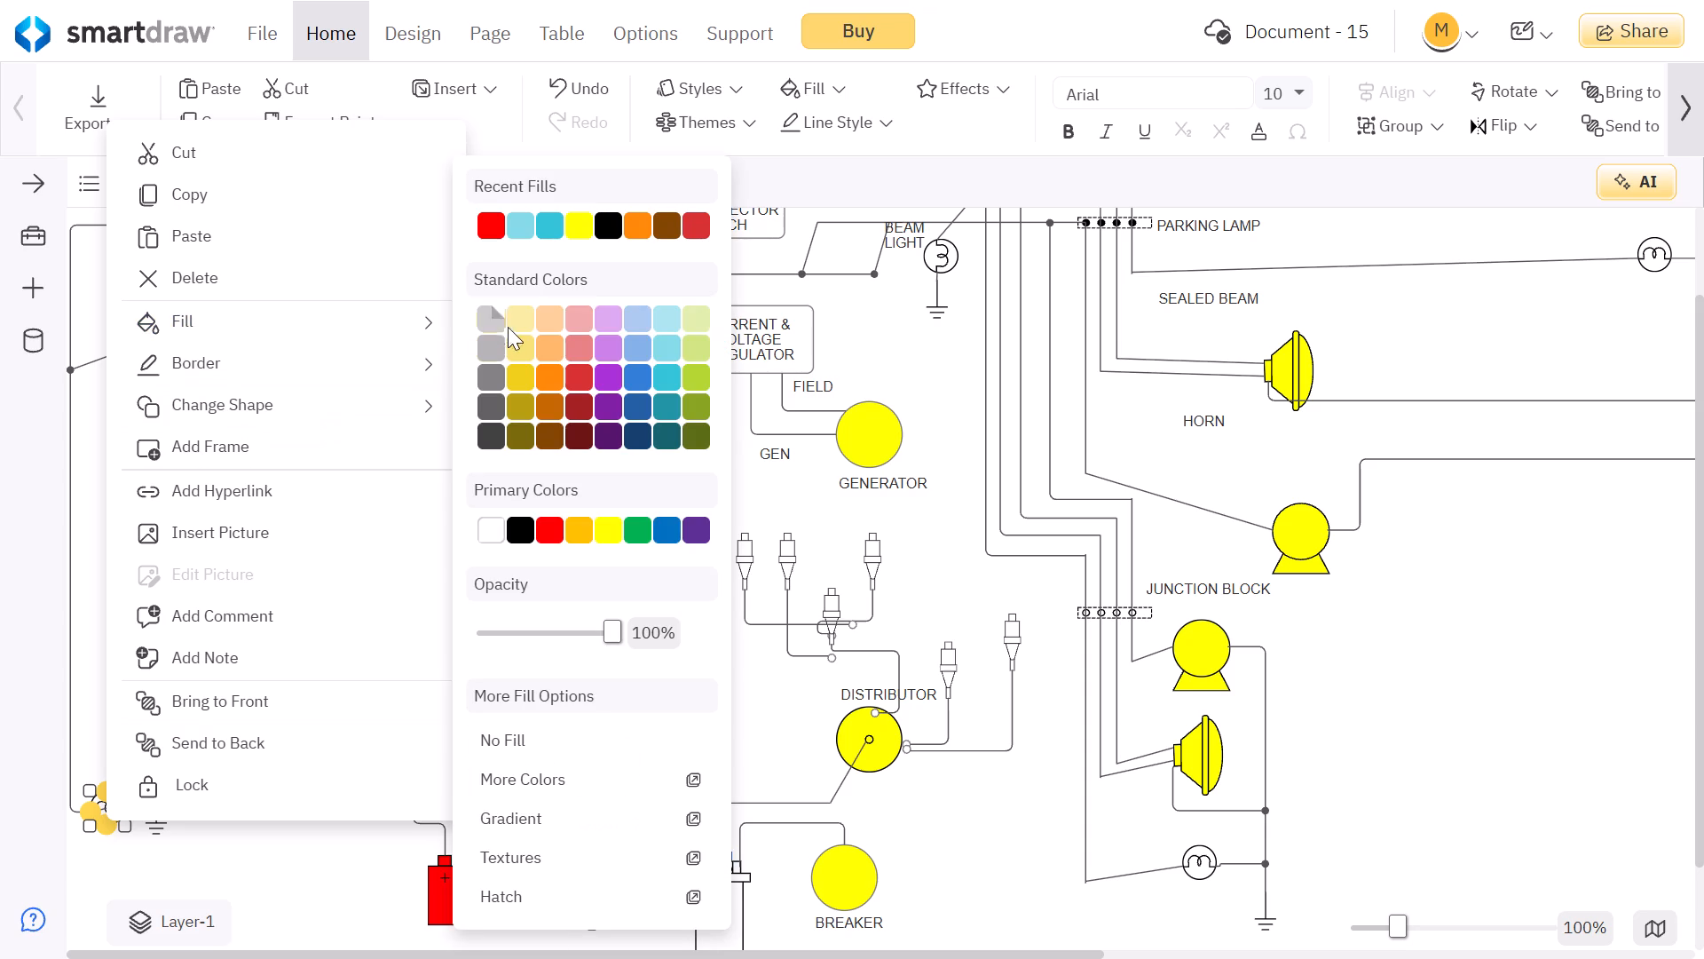
{"action": "left_click", "coordinate": [512, 321]}
Fill the upper tail stop bulb, beside the dome light, with dark olive yellow from the standard colors.
{"action": "scroll", "coordinate": [270, 563], "scroll_direction": "up", "scroll_amount": 2}
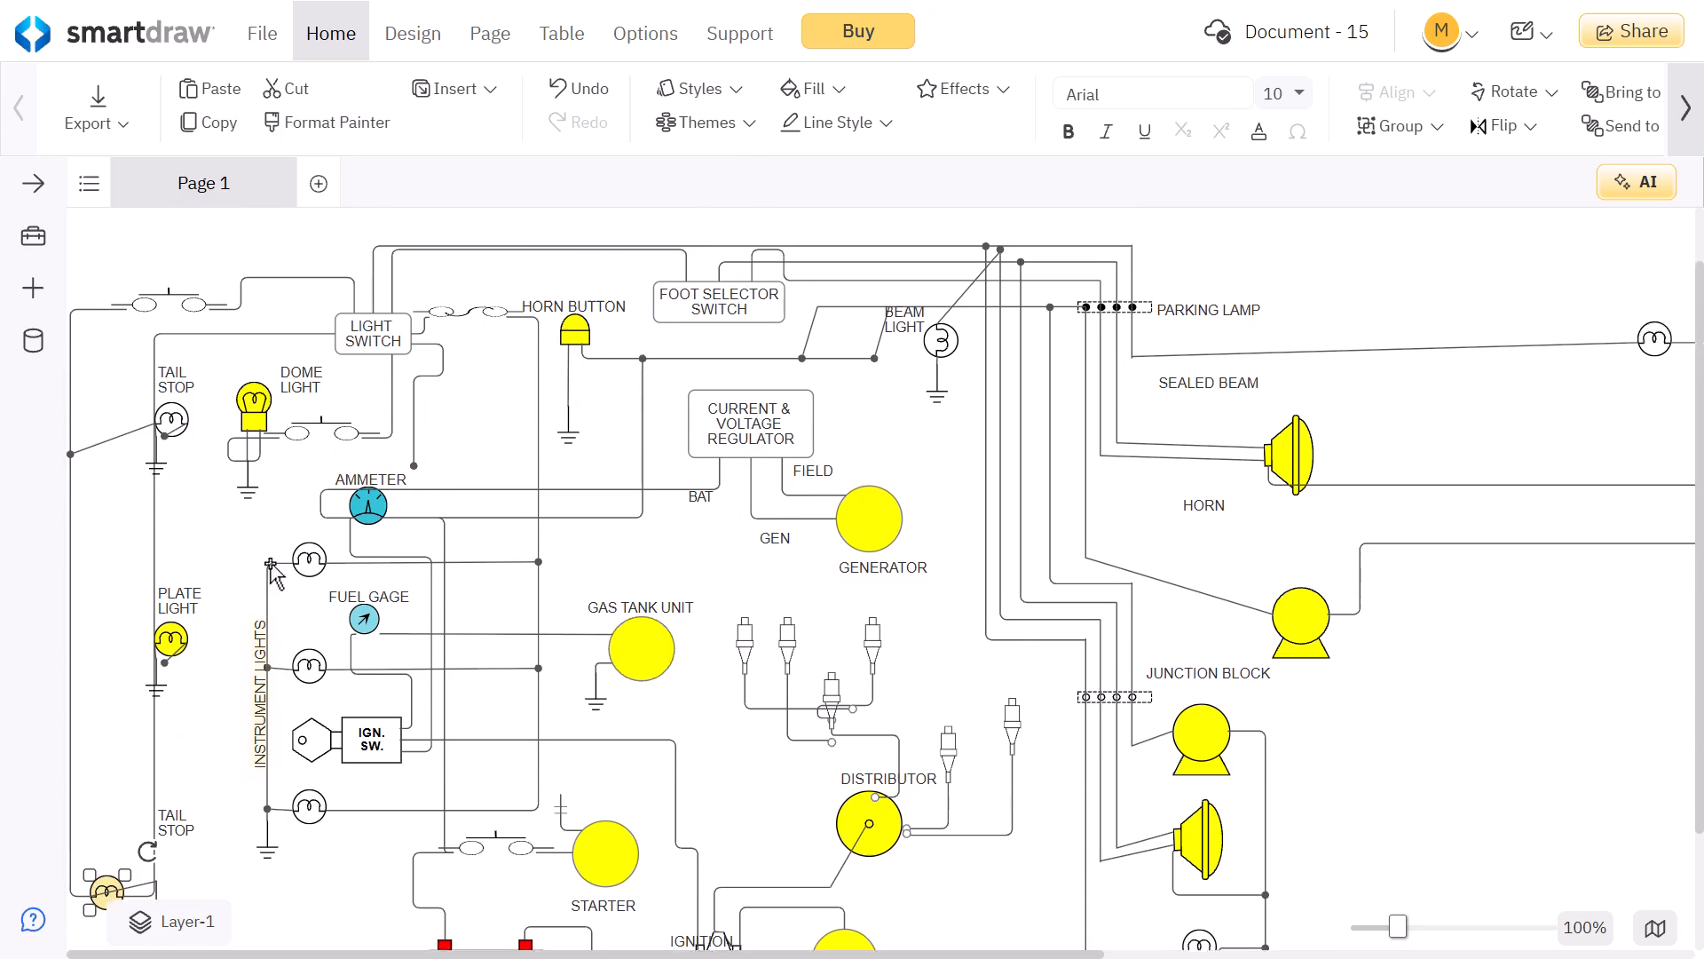
{"action": "scroll", "coordinate": [270, 563], "scroll_direction": "up", "scroll_amount": 1}
{"action": "left_click", "coordinate": [171, 436]}
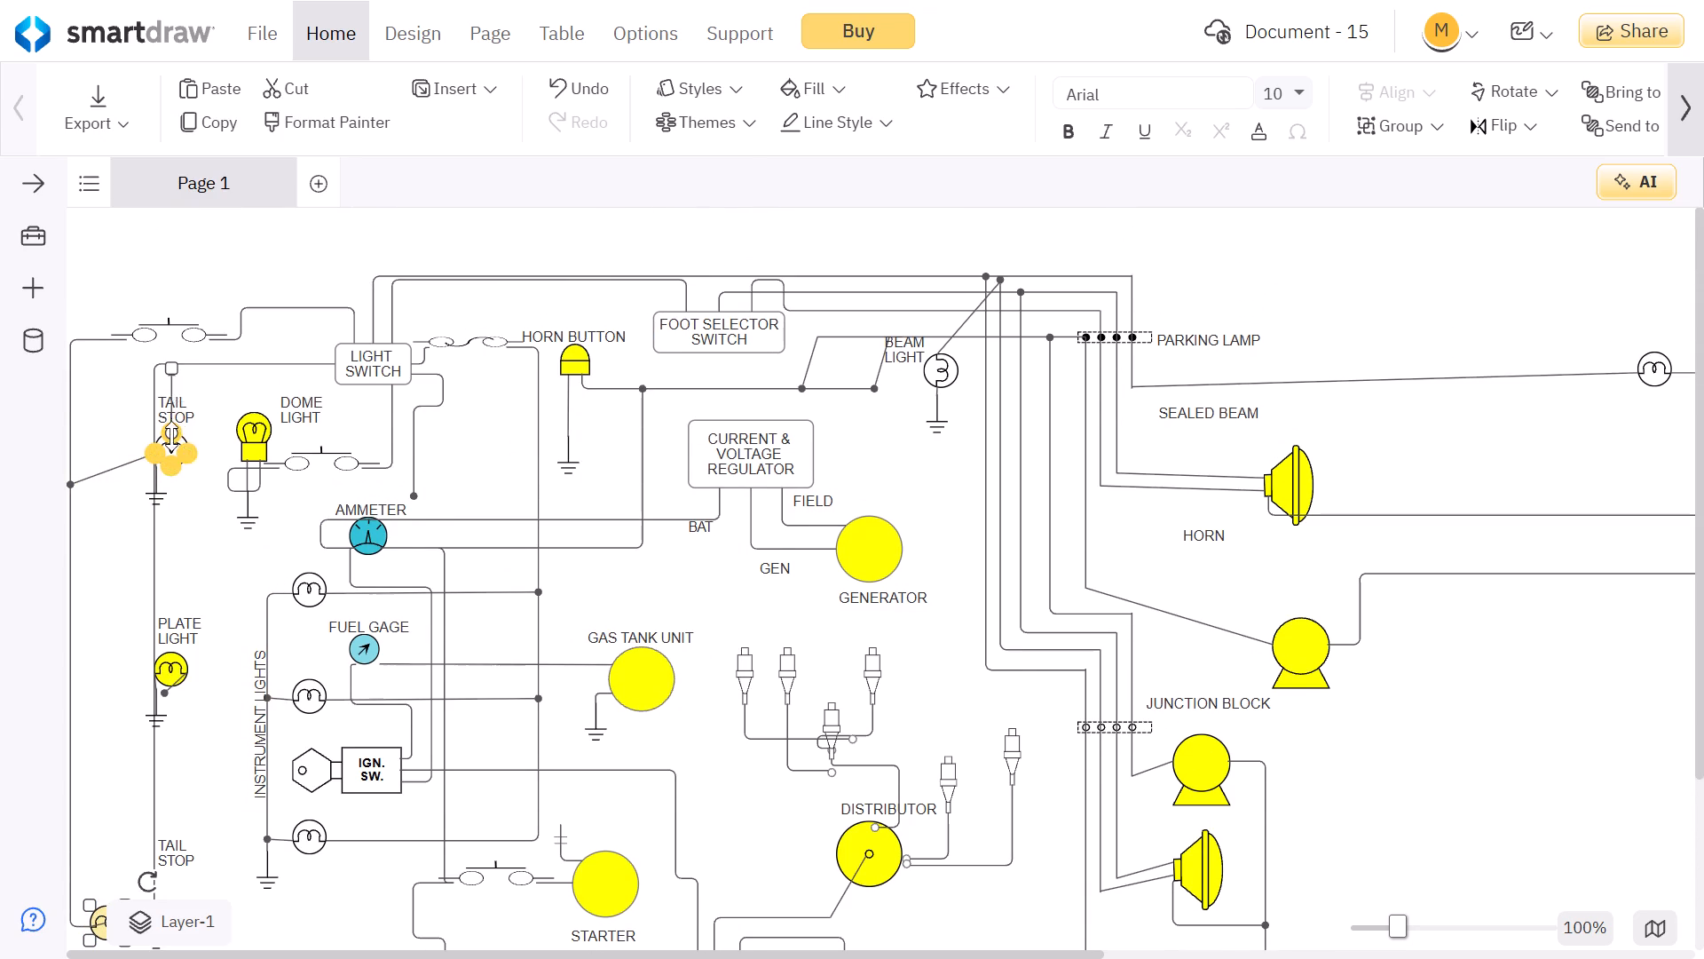
{"action": "left_click", "coordinate": [167, 444]}
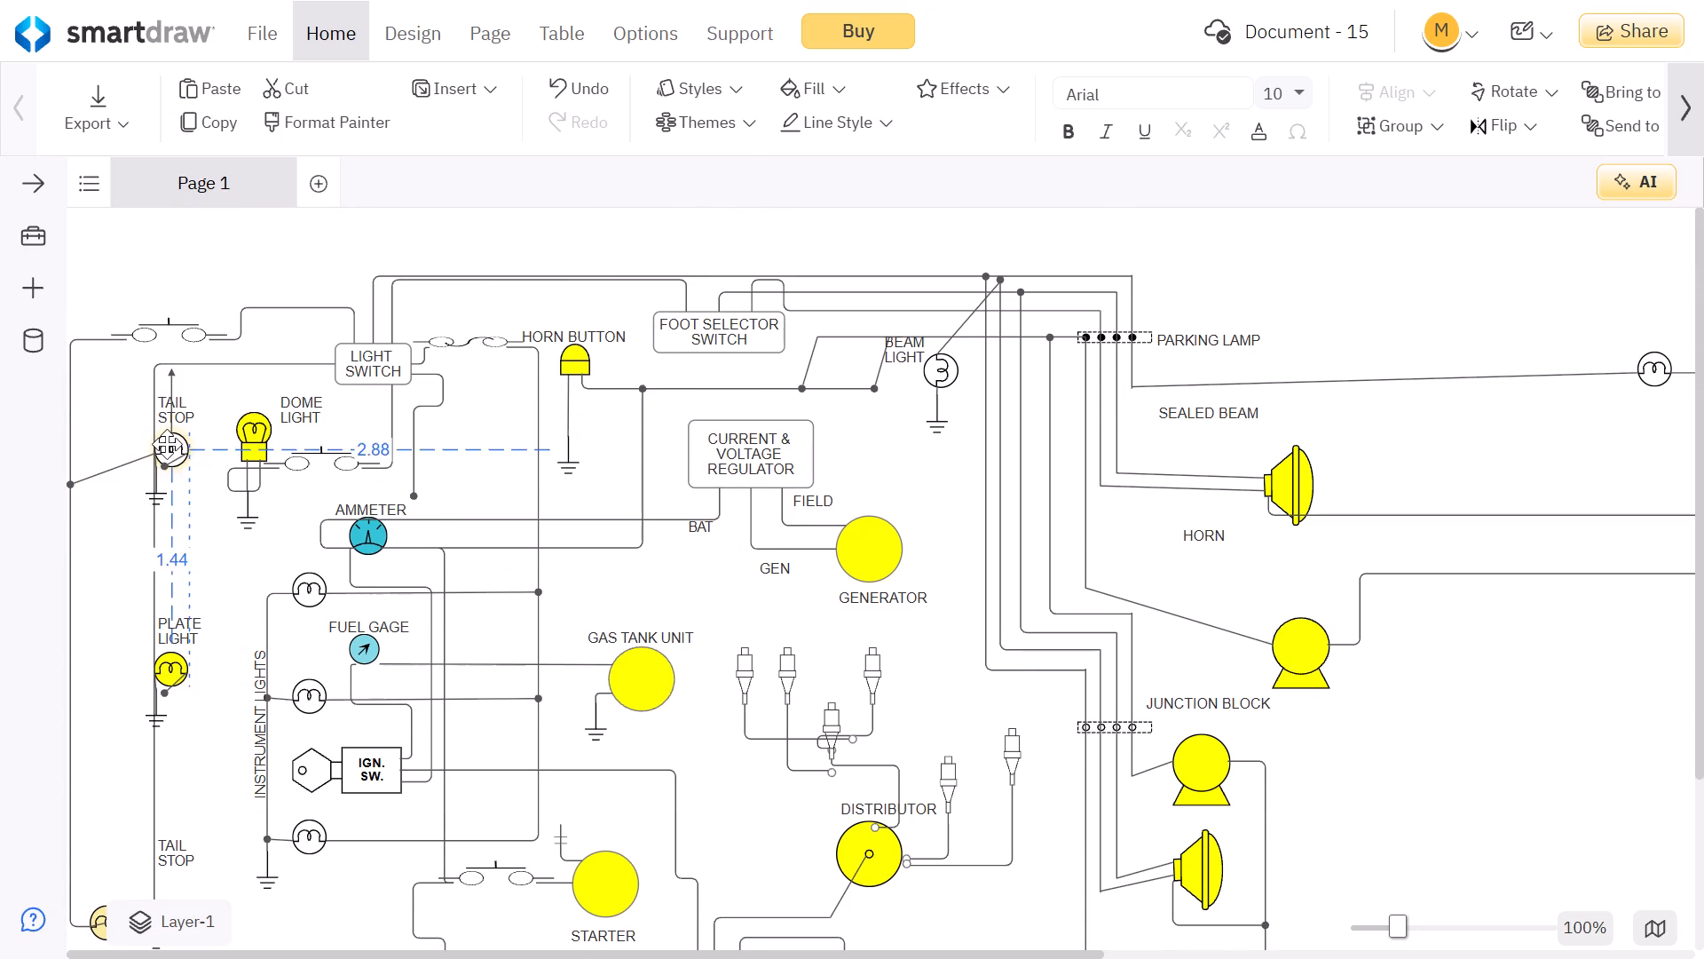
{"action": "right_click", "coordinate": [167, 444]}
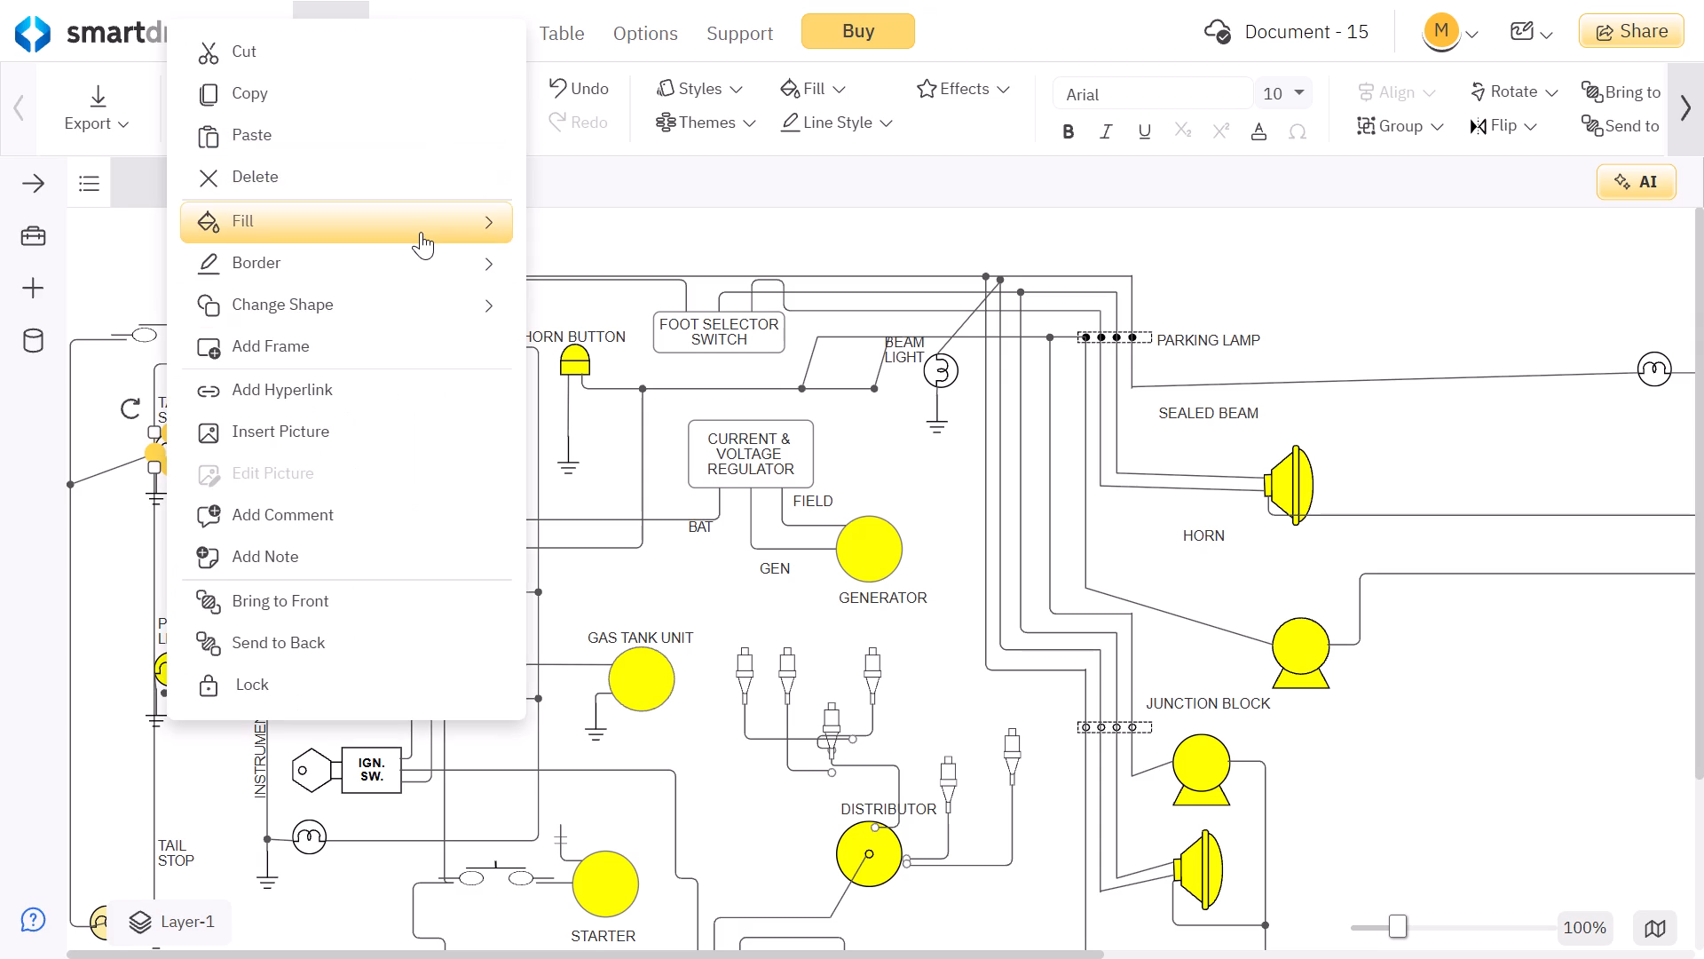
{"action": "left_click", "coordinate": [421, 232]}
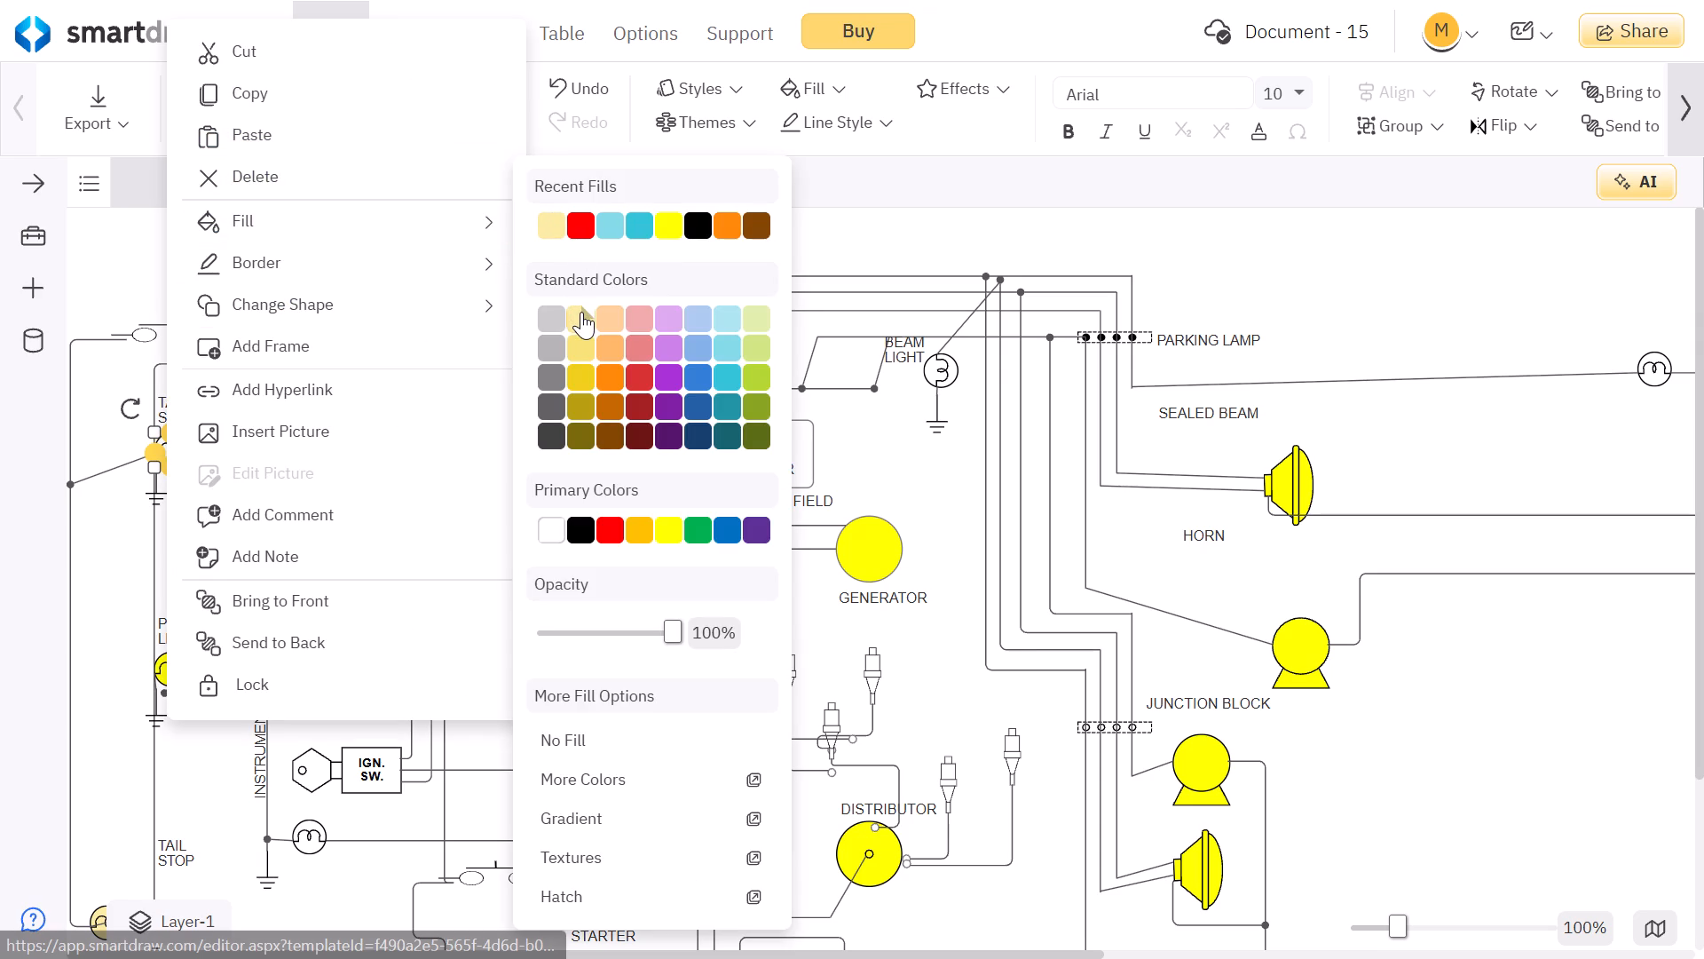
{"action": "left_click", "coordinate": [581, 400]}
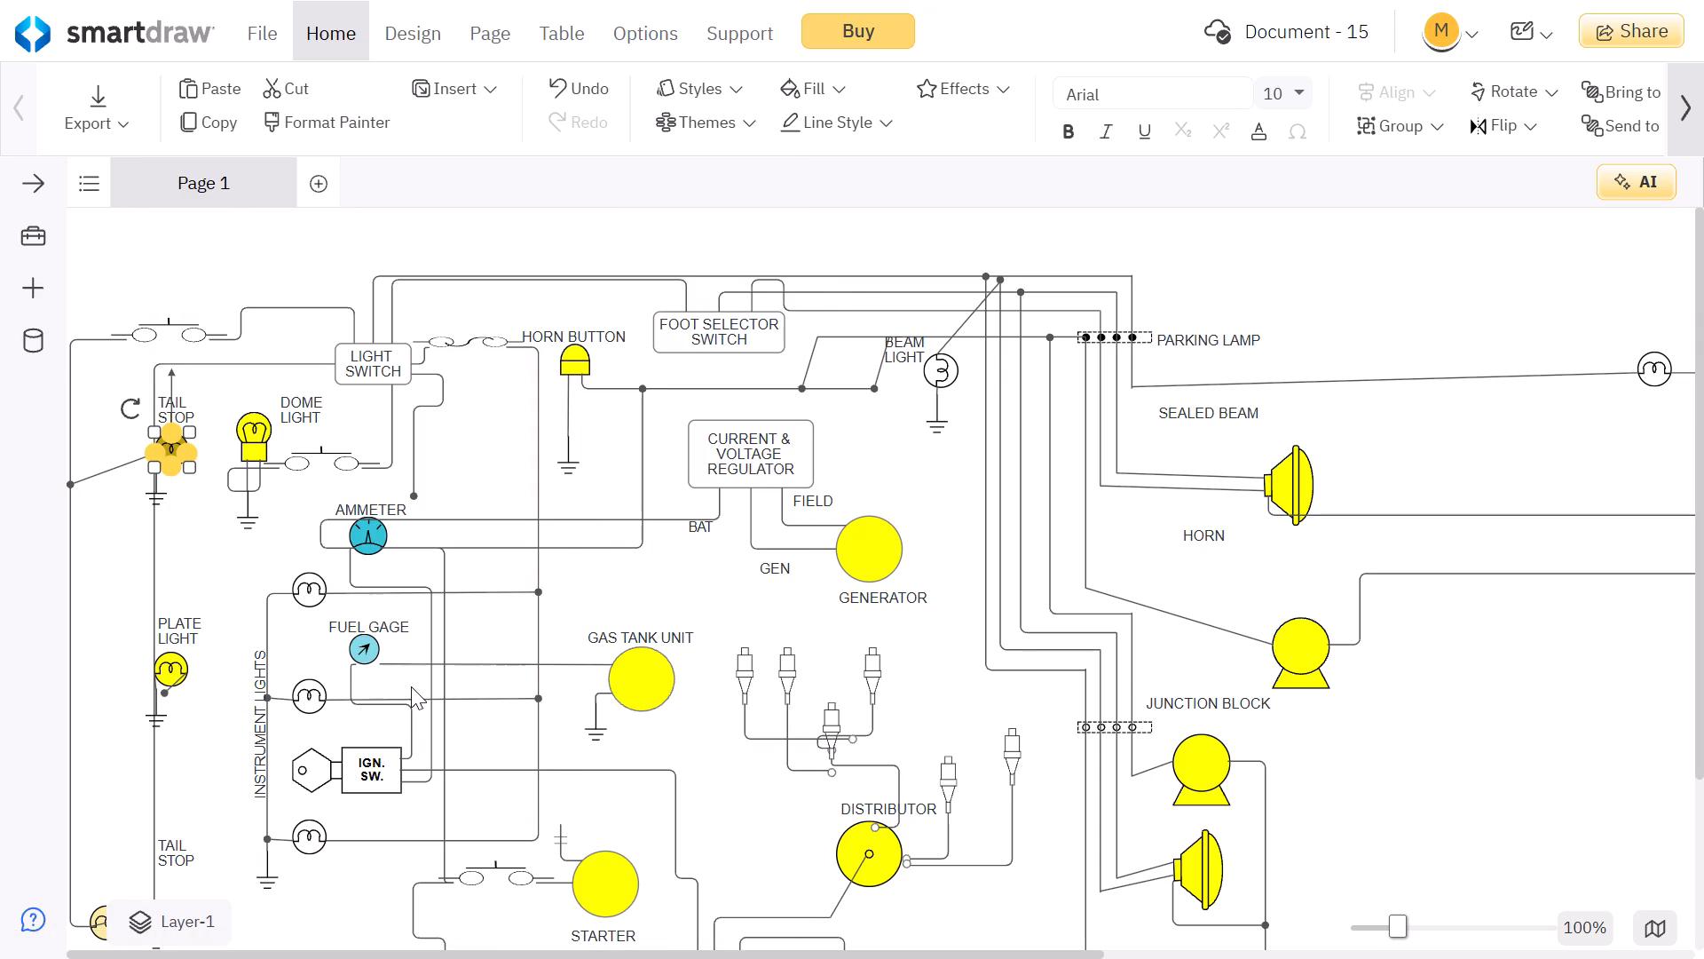
Fill the uppermost instrument light bulb, below the ammeter, with the palest standard orange.
{"action": "left_click", "coordinate": [312, 589]}
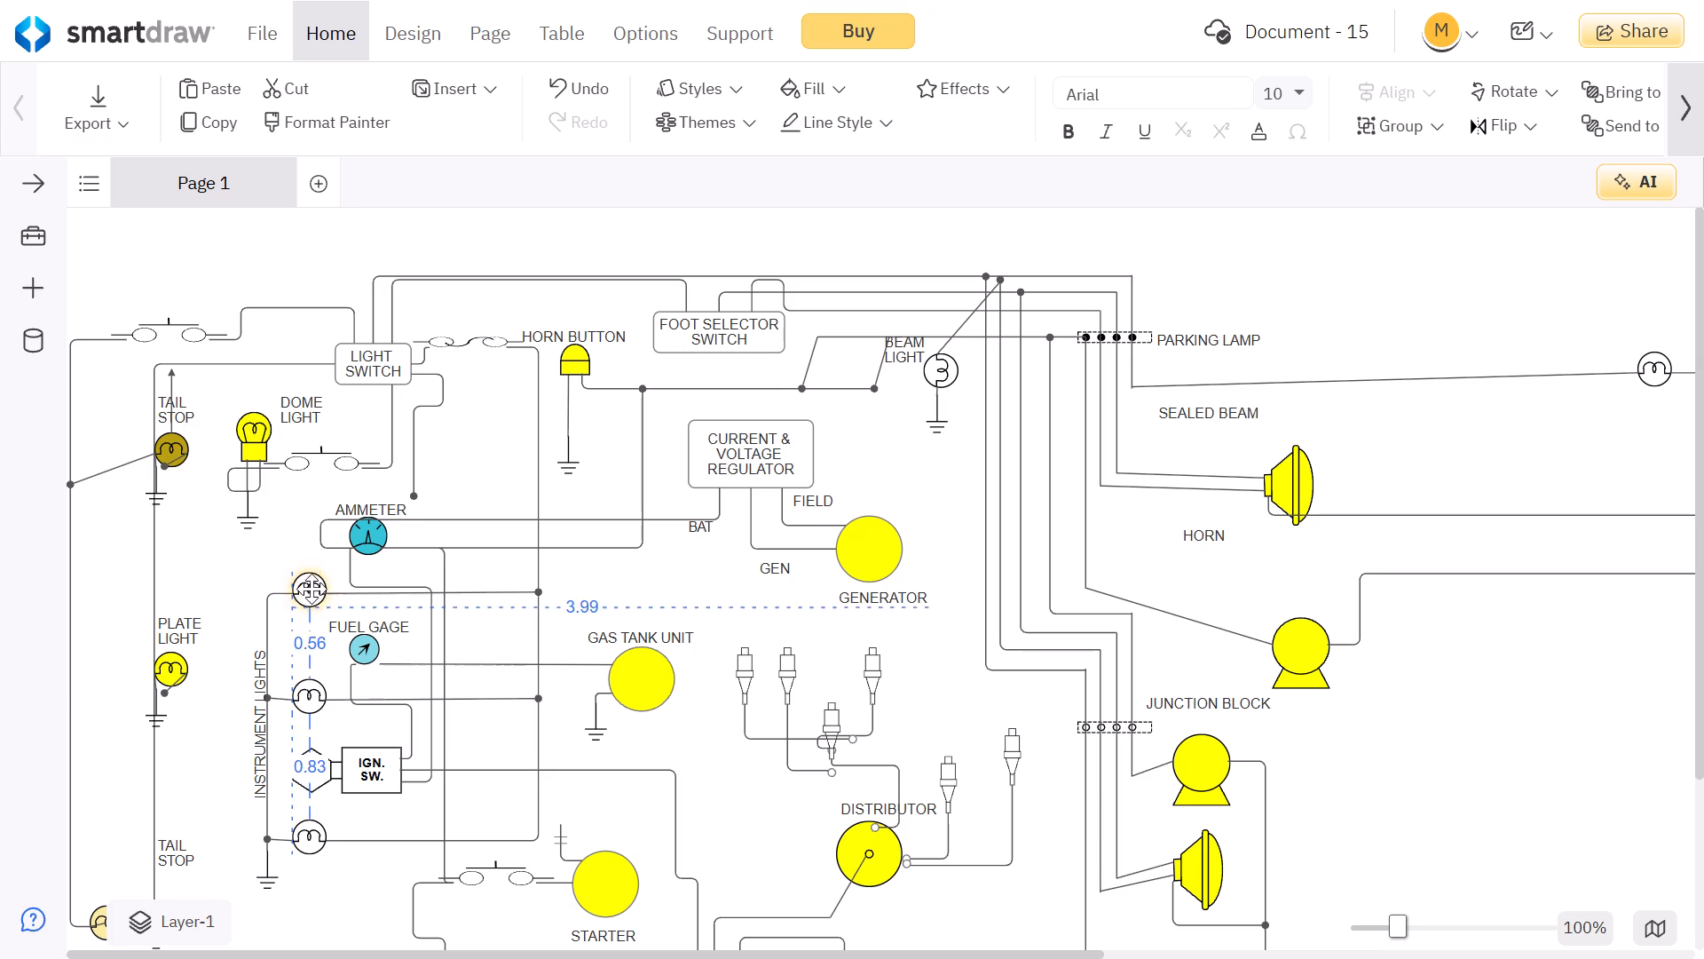
{"action": "right_click", "coordinate": [312, 589]}
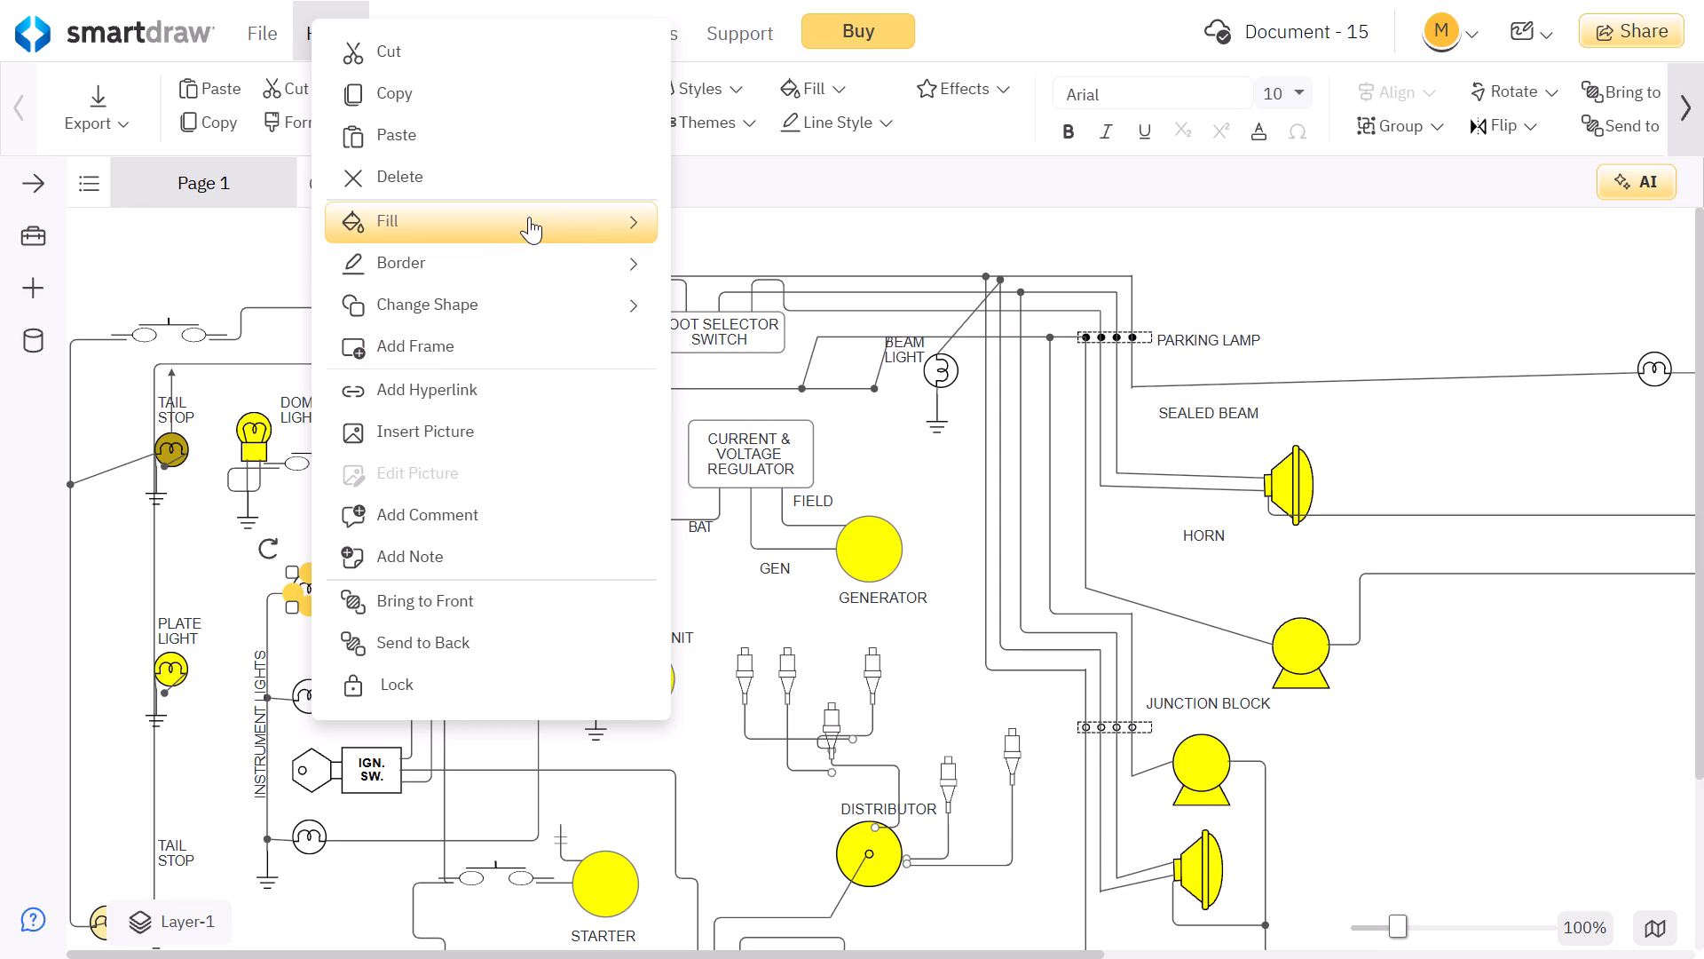
{"action": "left_click", "coordinate": [578, 215]}
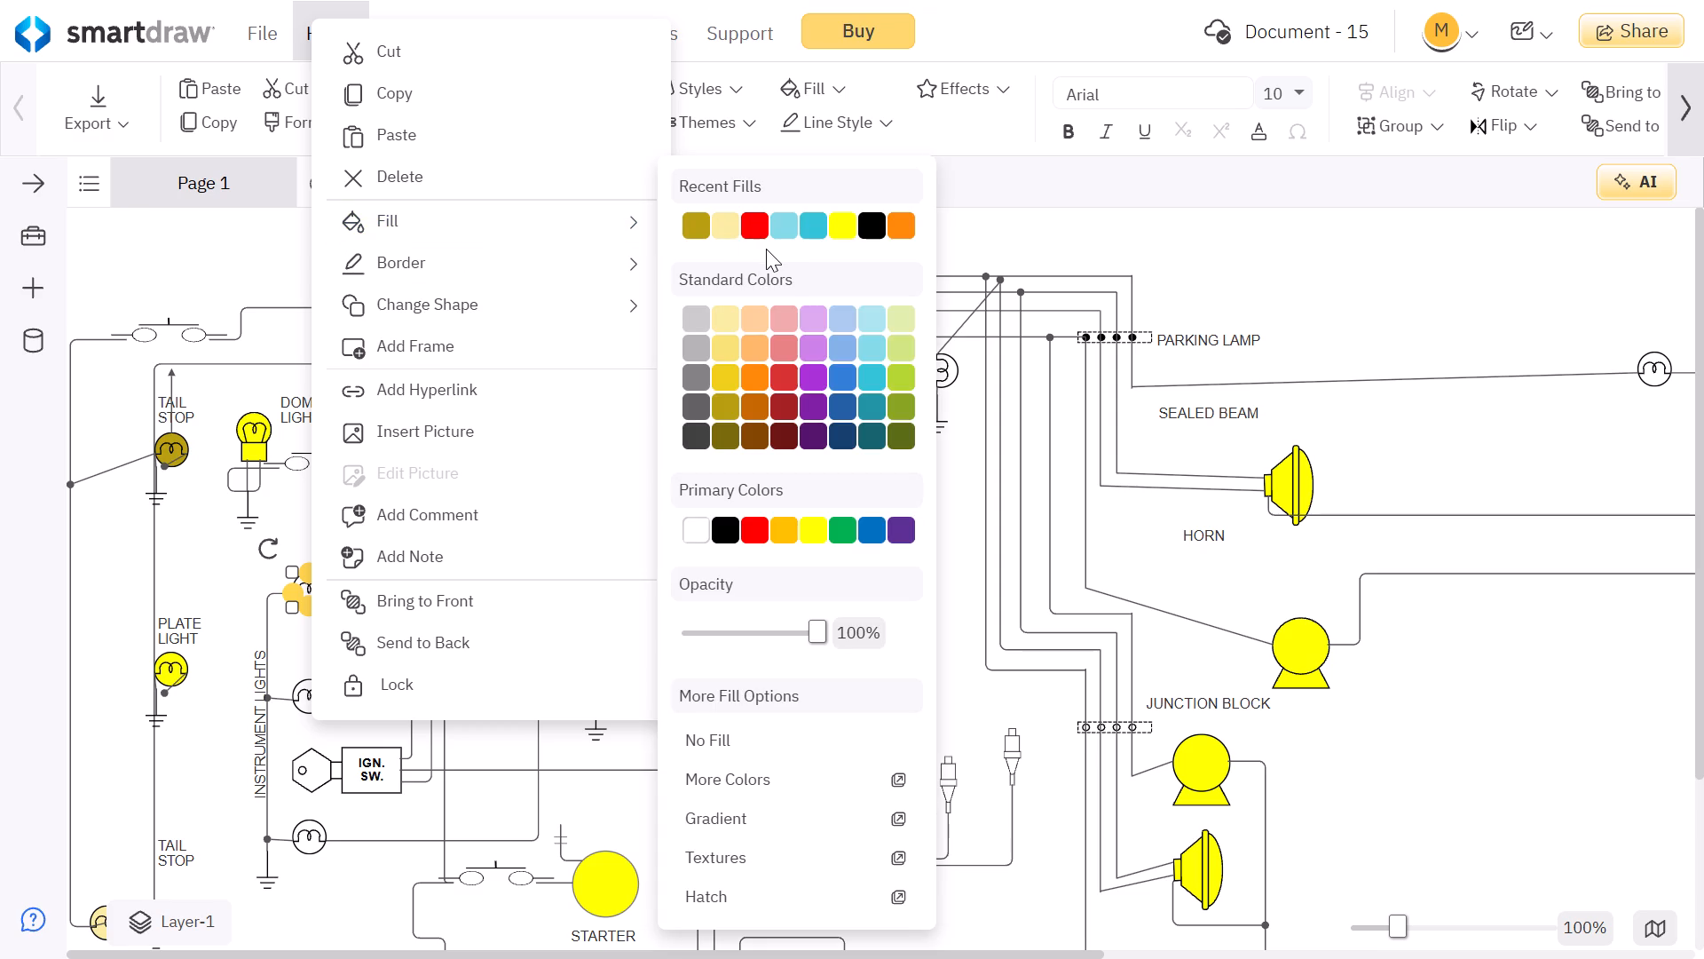
{"action": "left_click", "coordinate": [758, 321]}
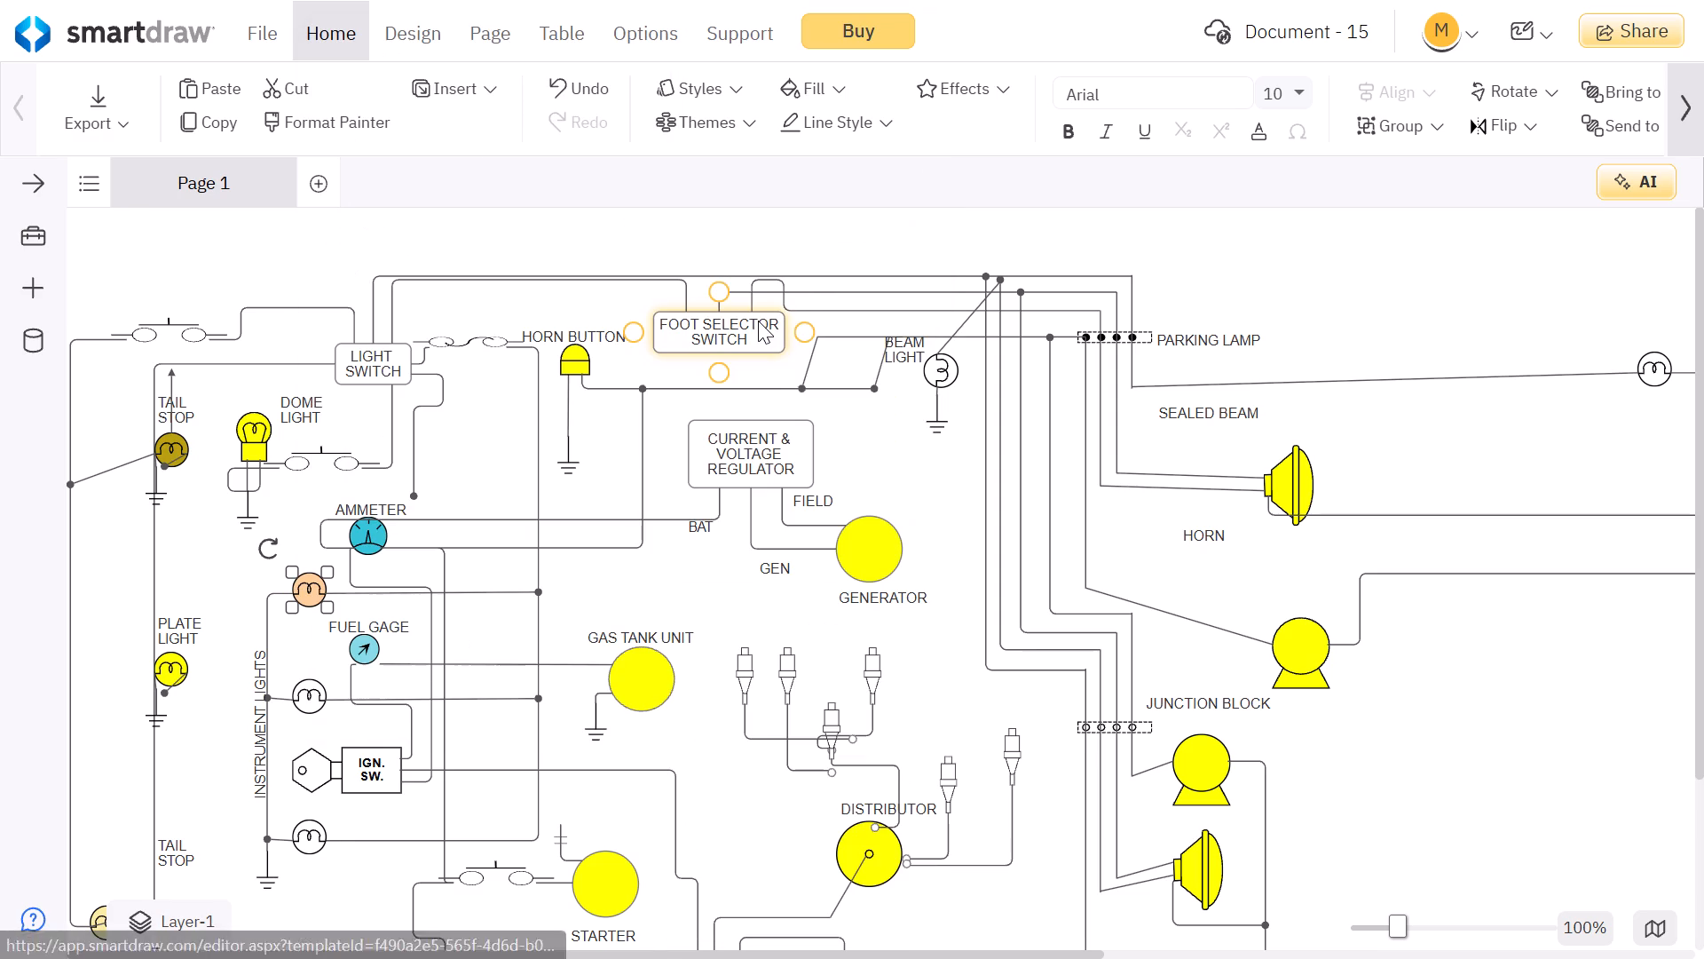
Fill the middle instrument light bulb, just above the ignition switch, with dark olive yellow.
{"action": "left_click", "coordinate": [308, 696]}
{"action": "right_click", "coordinate": [308, 696]}
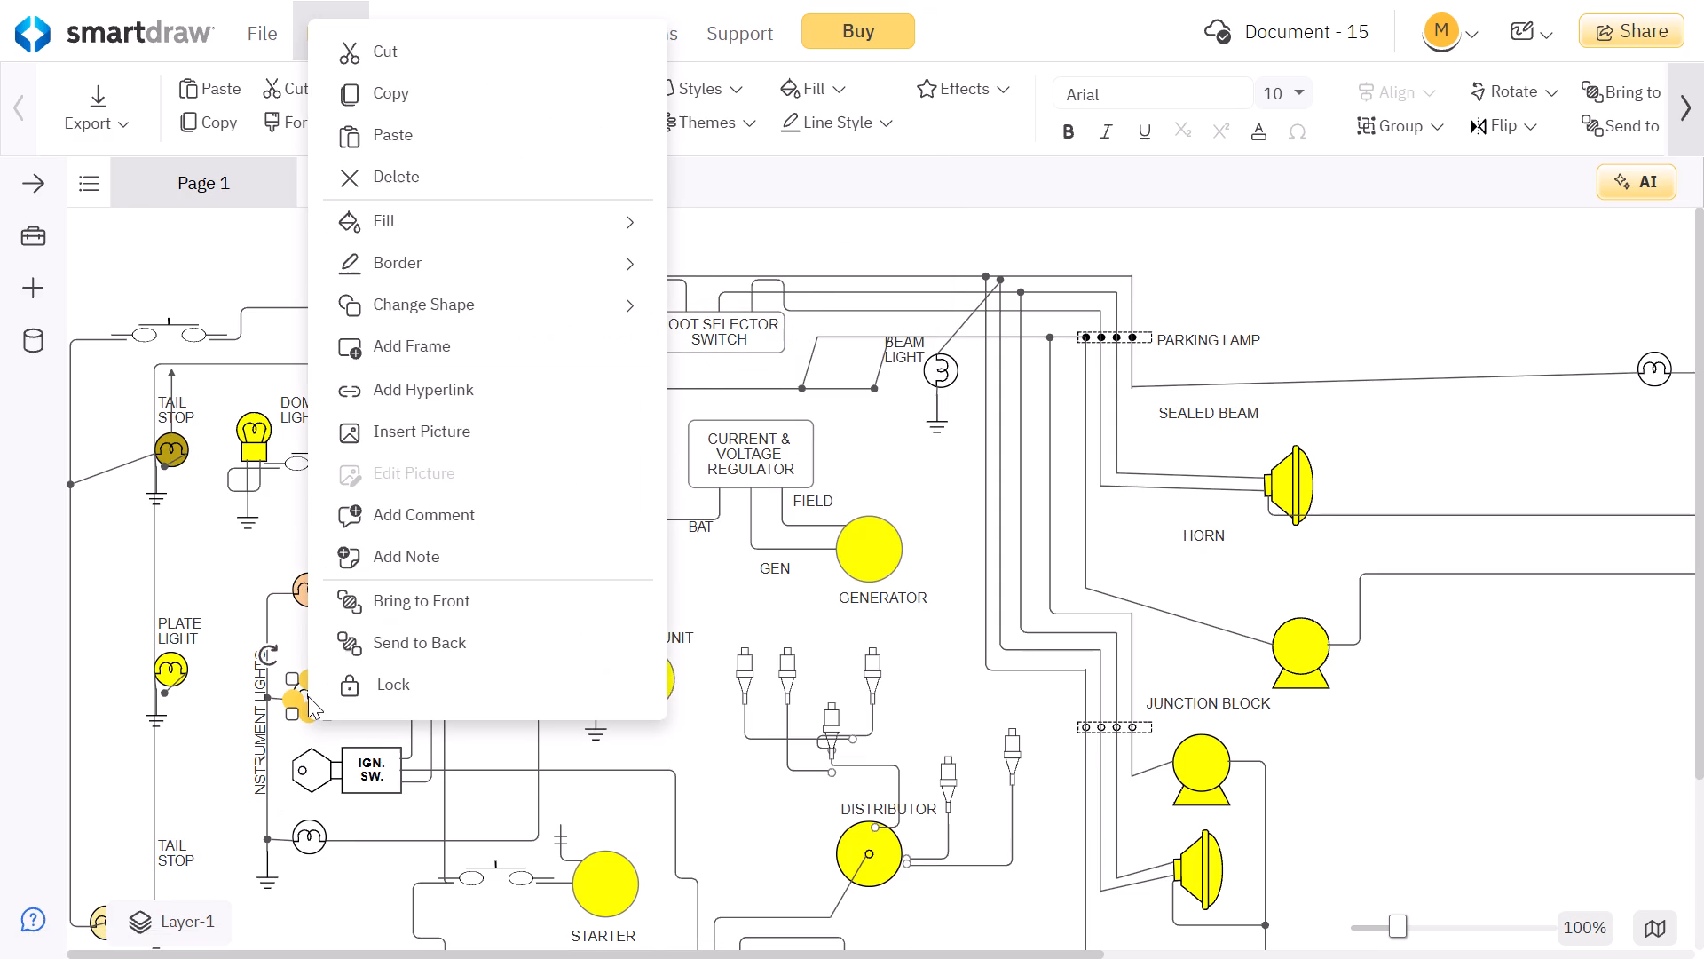
{"action": "left_click", "coordinate": [594, 233]}
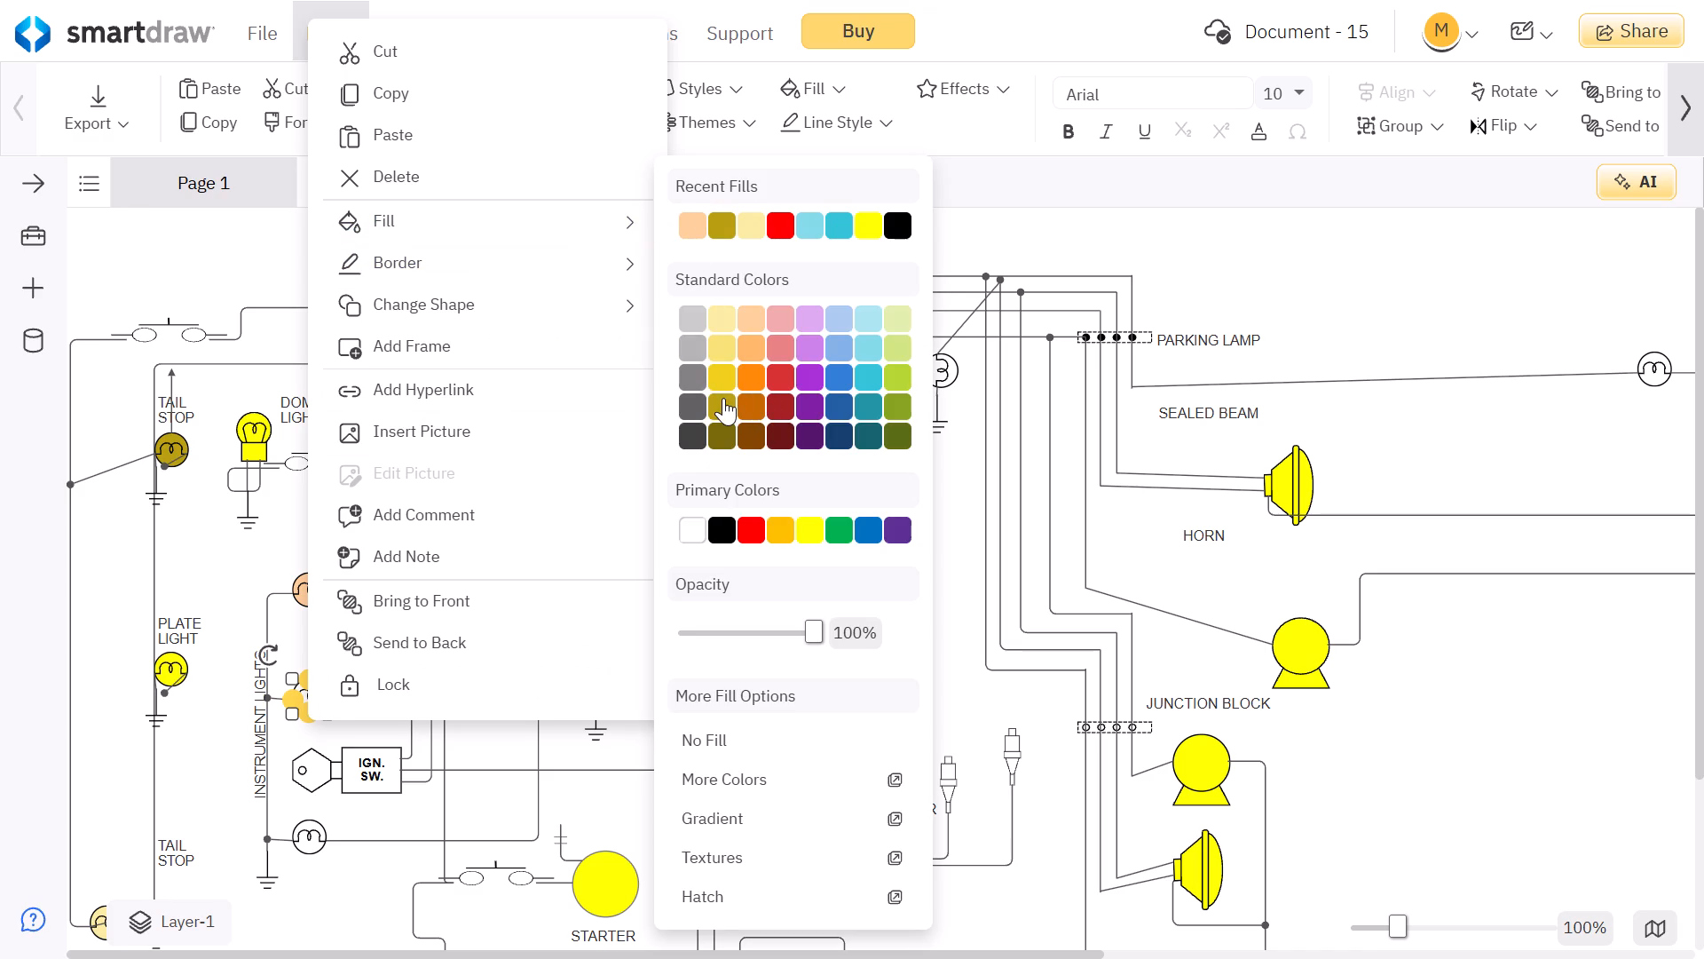
{"action": "left_click", "coordinate": [723, 398]}
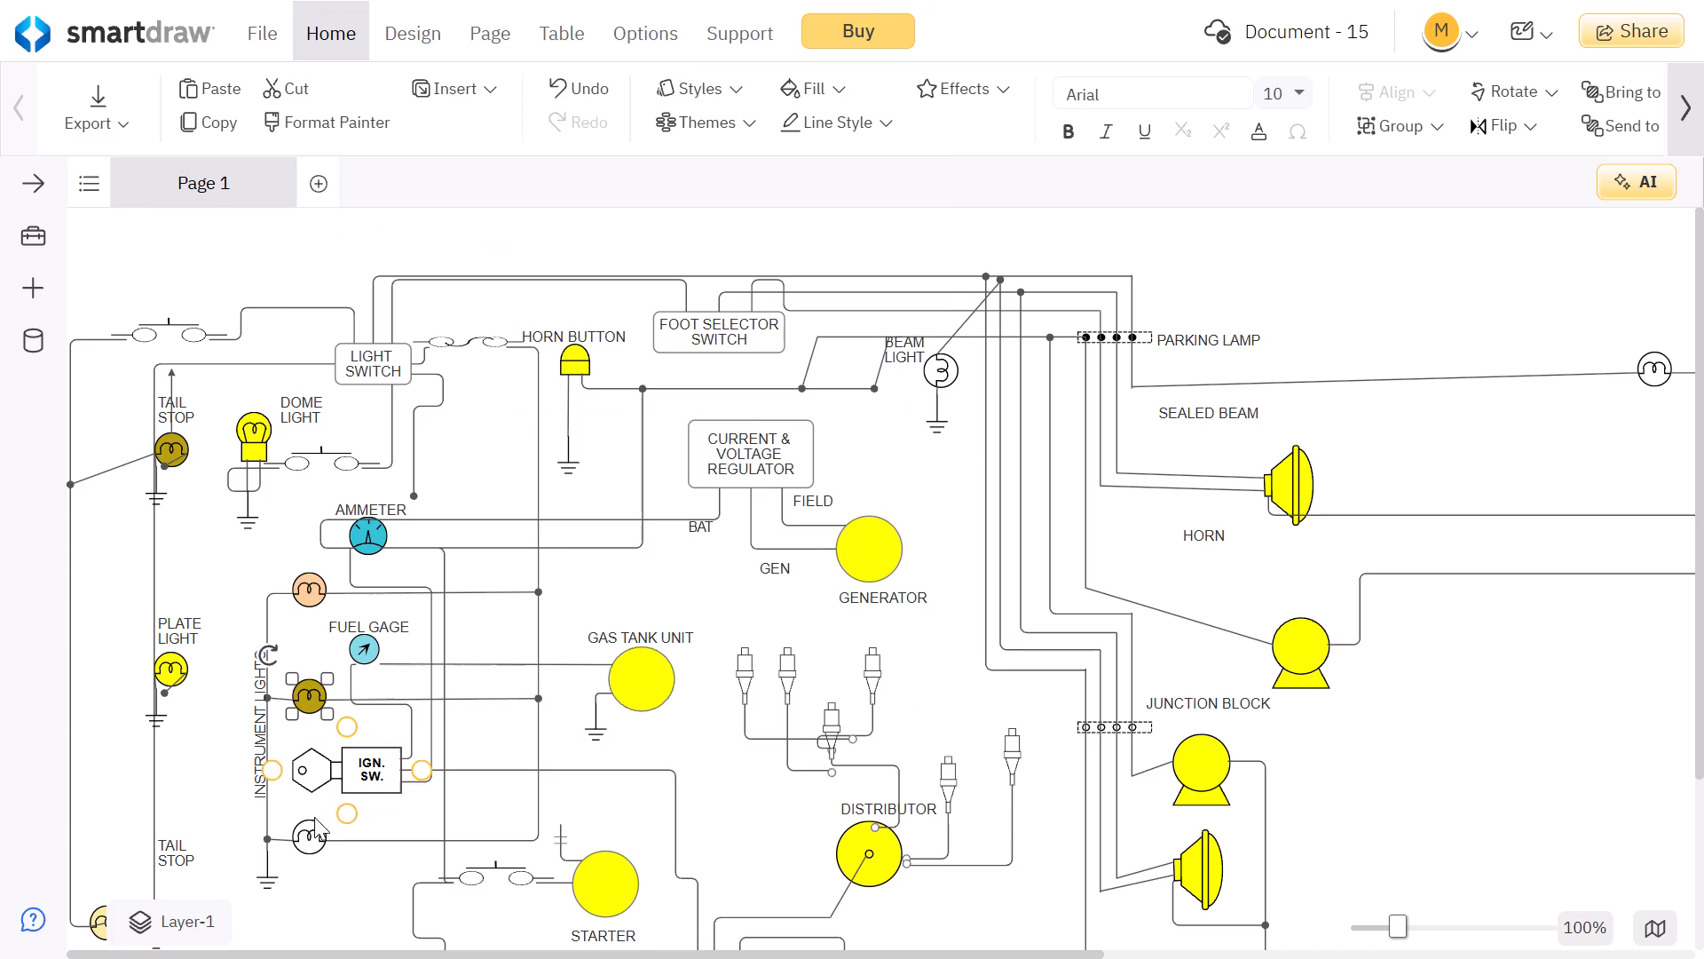
Fill the lowest instrument light bulb, just below the ignition switch, with dark olive yellow from the standard colors.
{"action": "left_click", "coordinate": [309, 831]}
{"action": "right_click", "coordinate": [309, 831]}
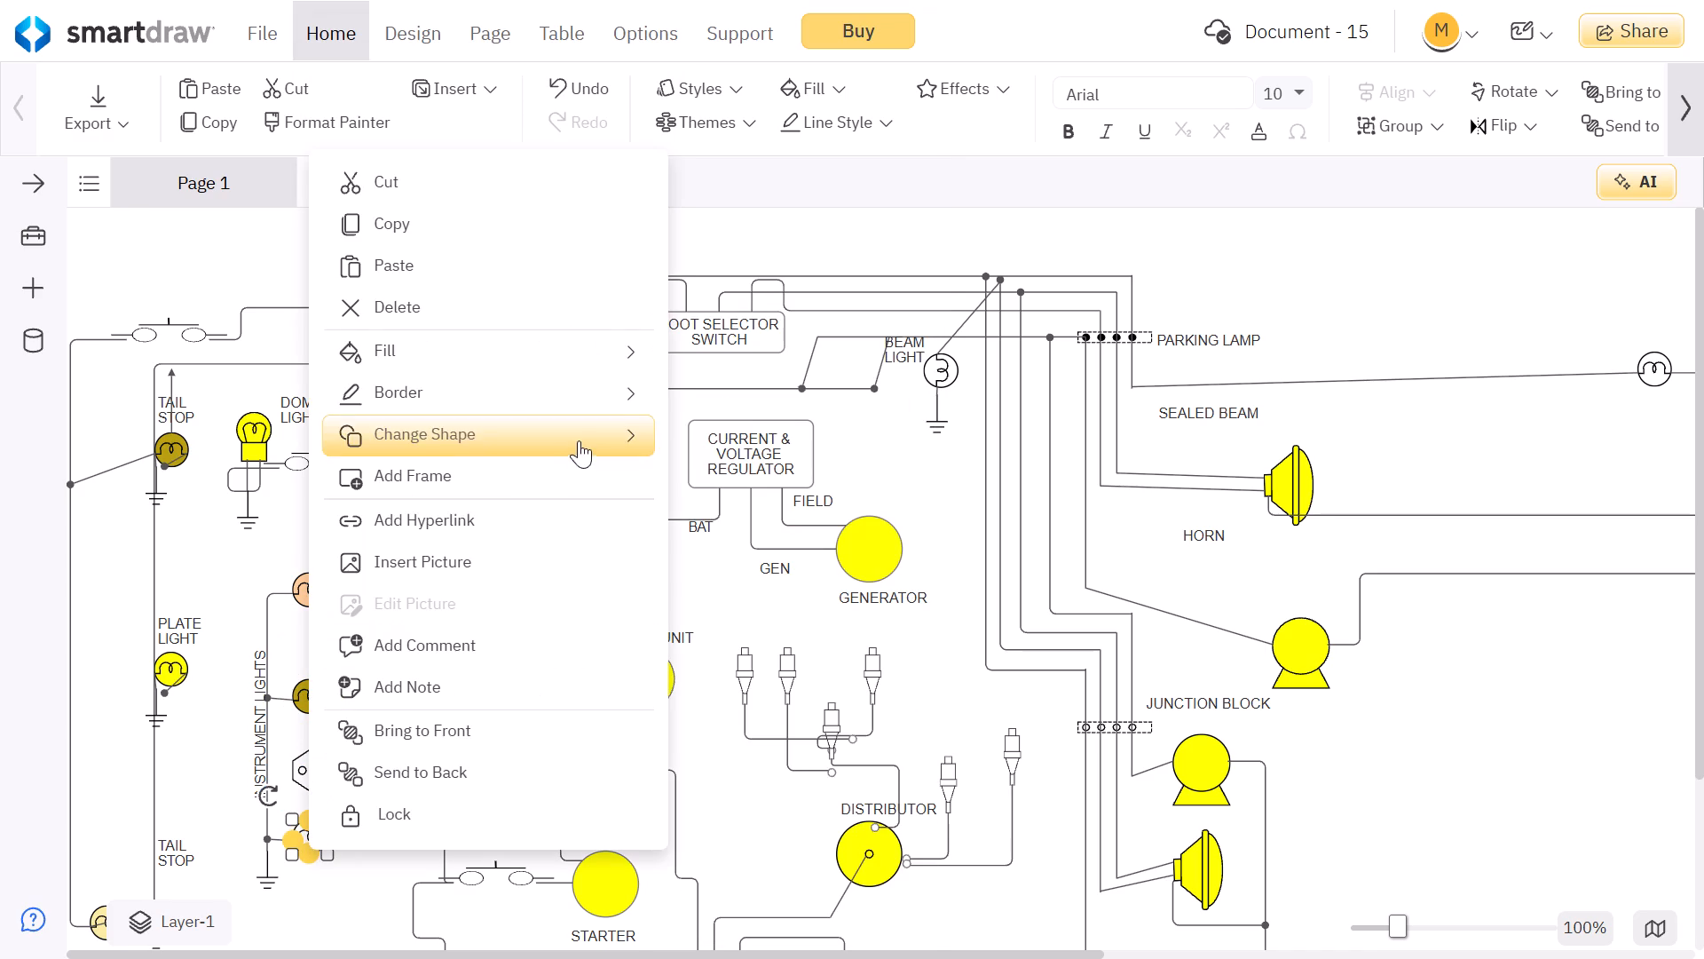
{"action": "left_click", "coordinate": [608, 355]}
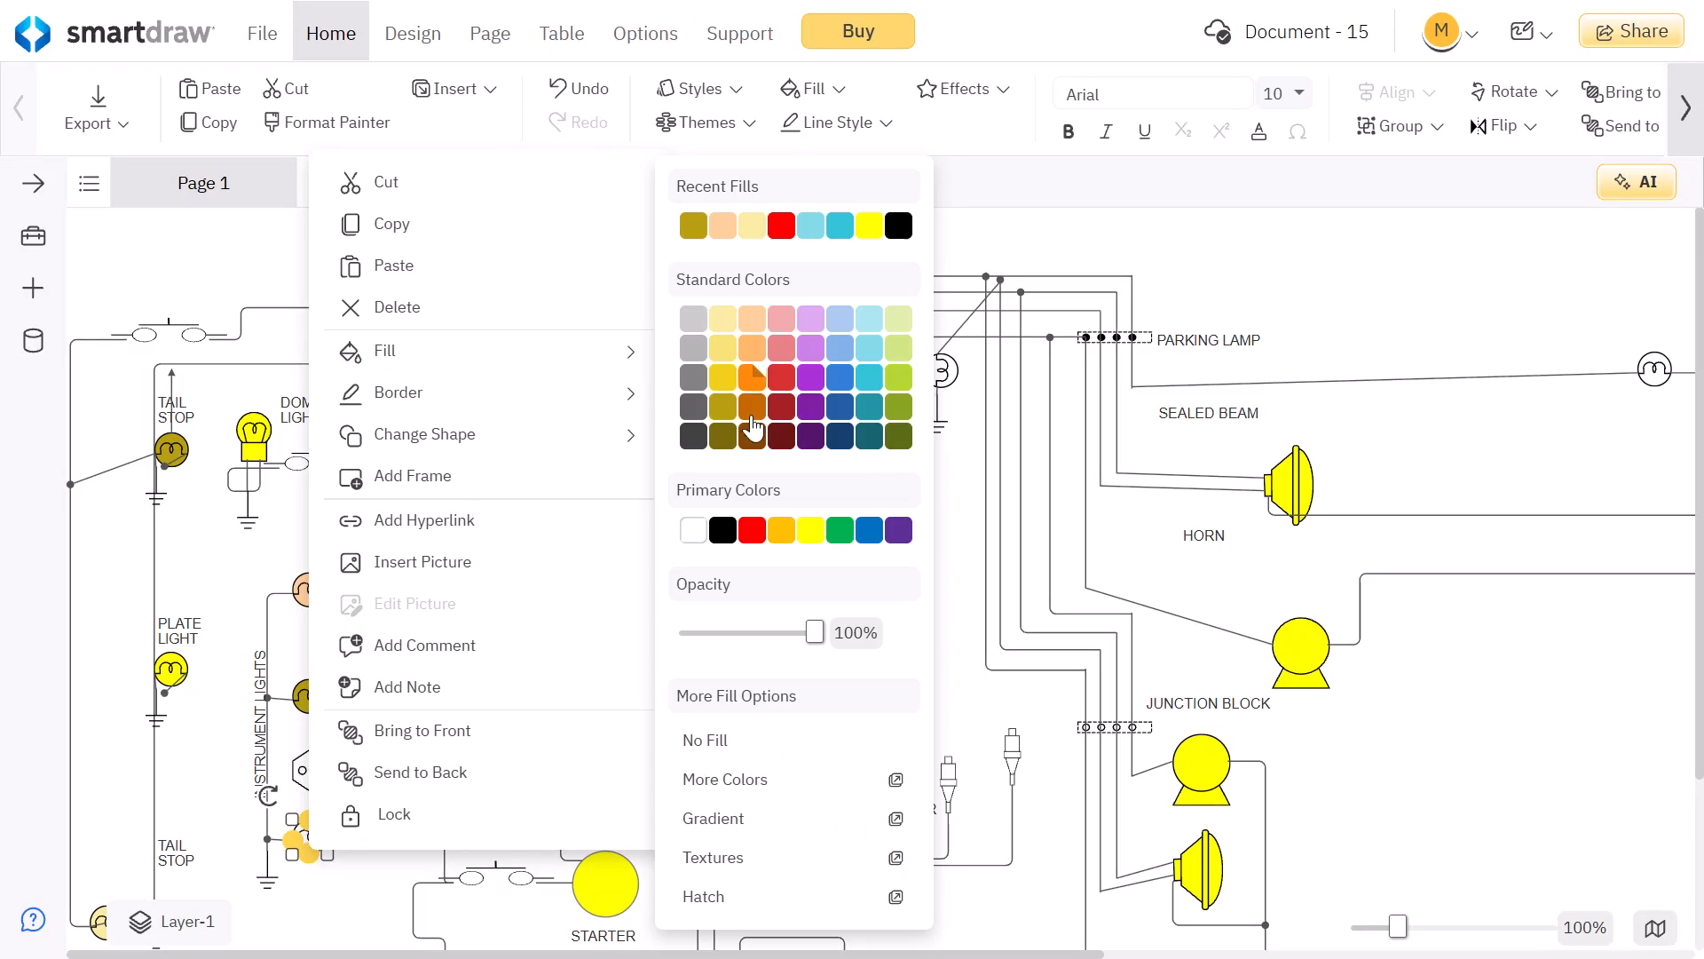
{"action": "left_click", "coordinate": [729, 409]}
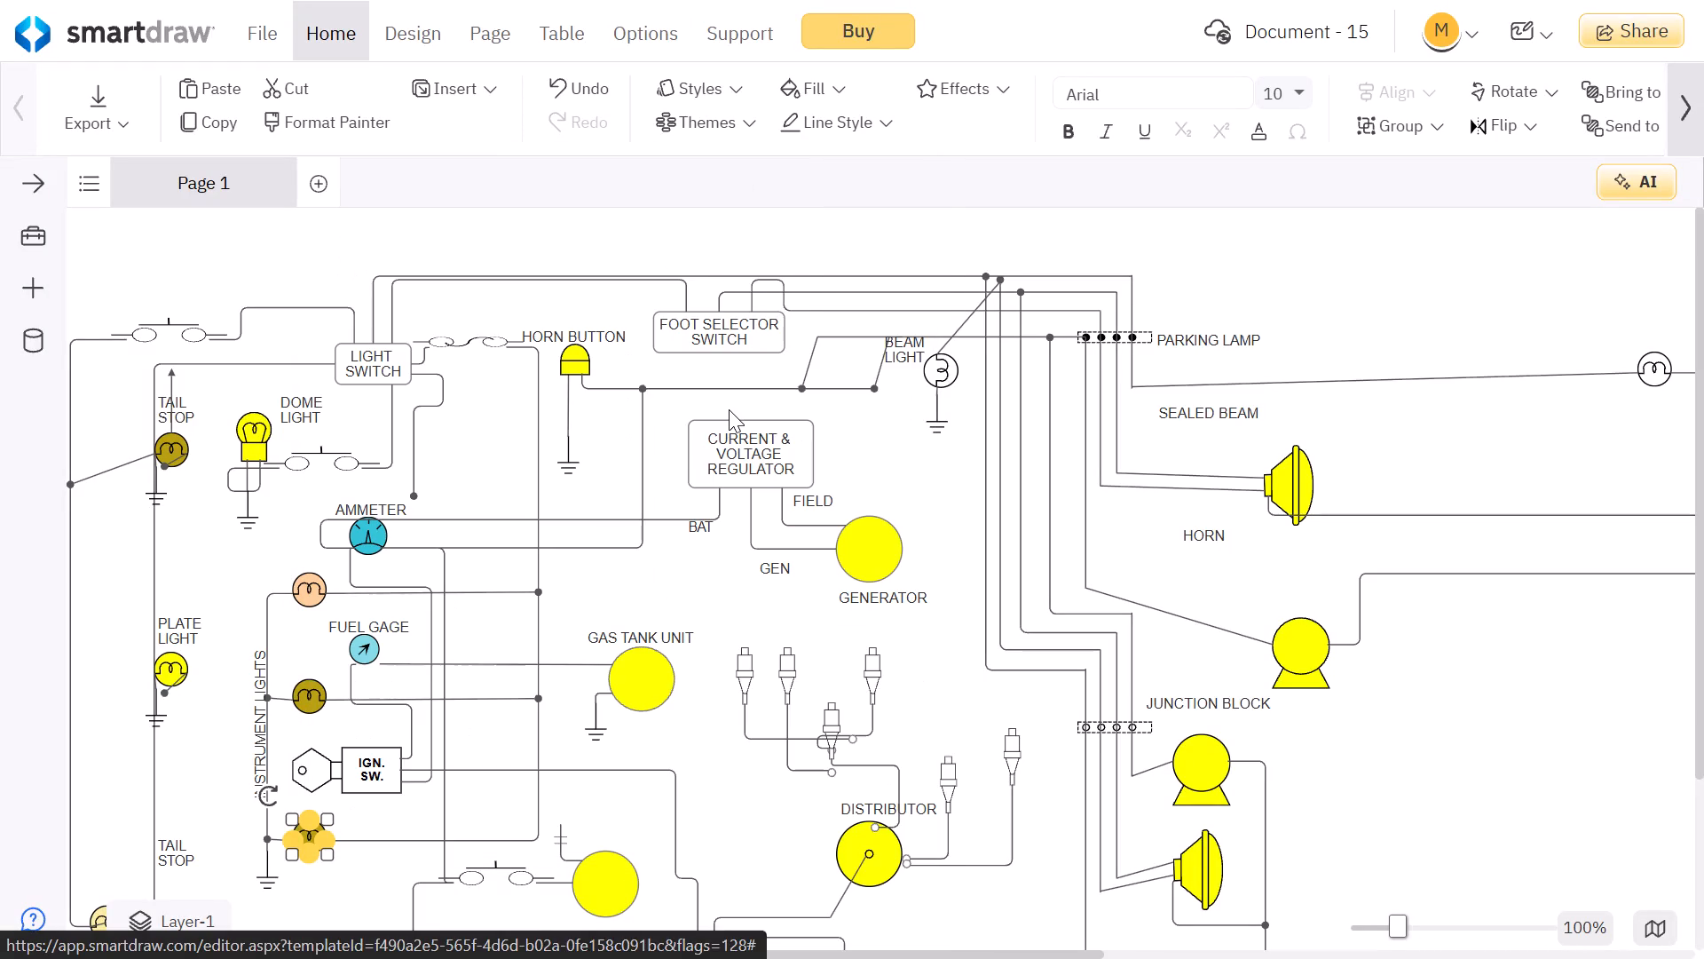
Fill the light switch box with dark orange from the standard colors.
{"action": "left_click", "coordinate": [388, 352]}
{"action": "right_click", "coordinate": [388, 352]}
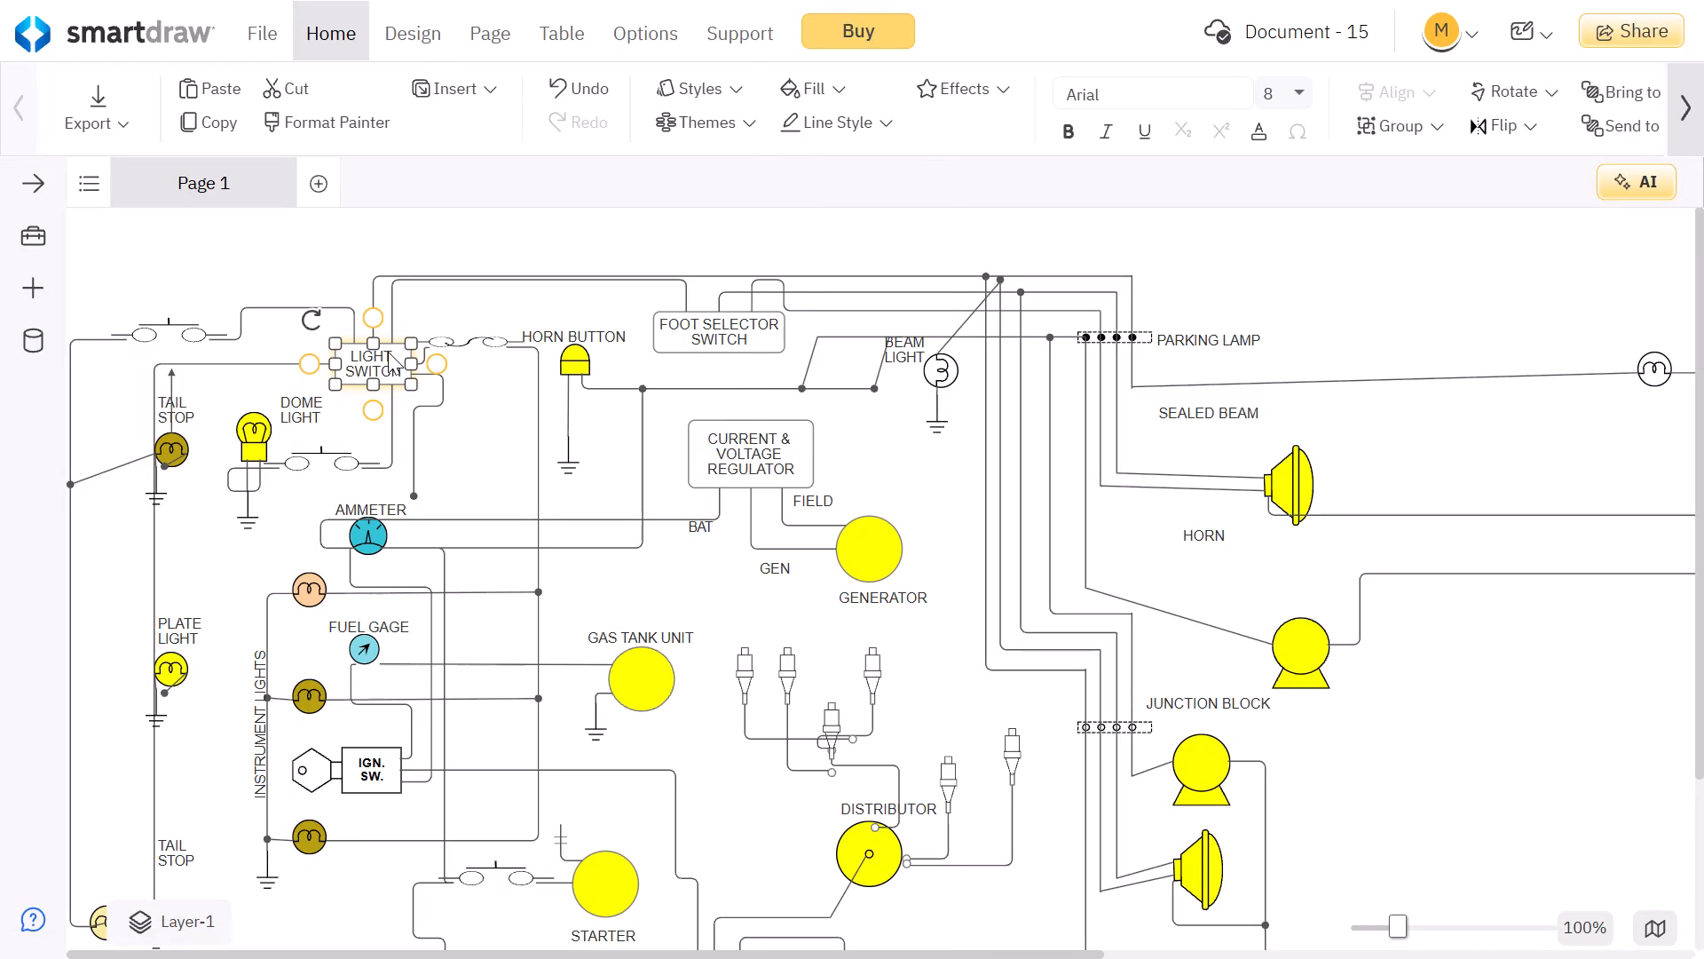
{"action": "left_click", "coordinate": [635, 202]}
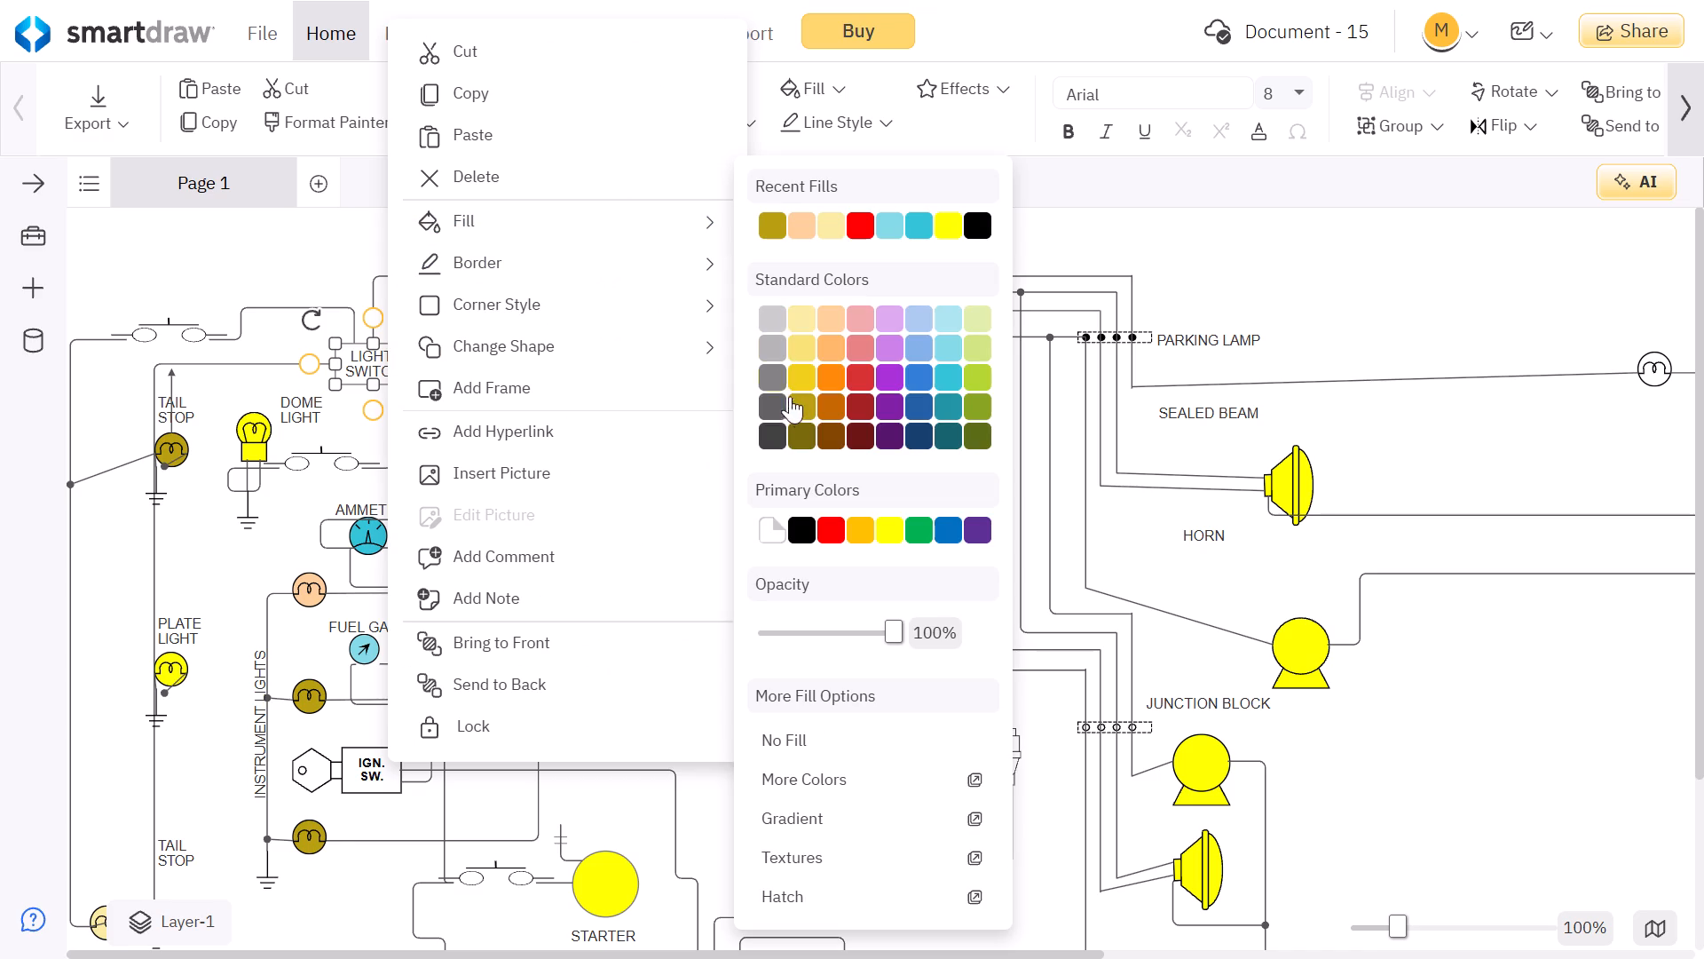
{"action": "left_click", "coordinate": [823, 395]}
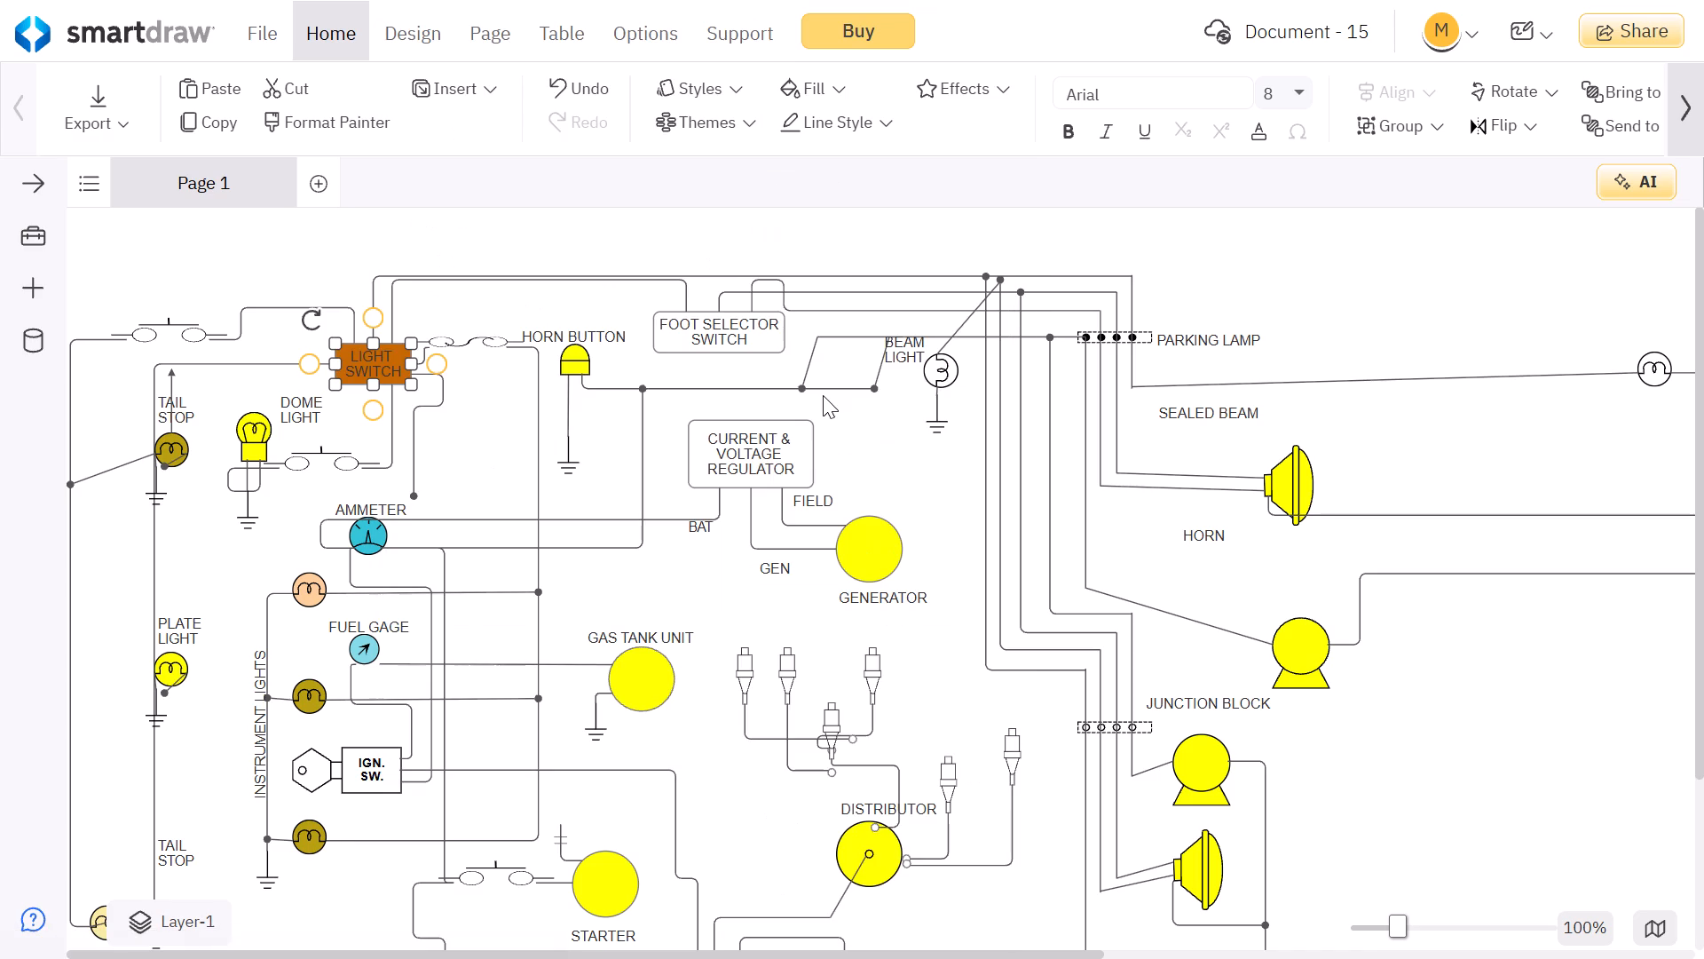
Change the light switch box's fill to the medium lime green from the standard colors.
{"action": "right_click", "coordinate": [385, 359]}
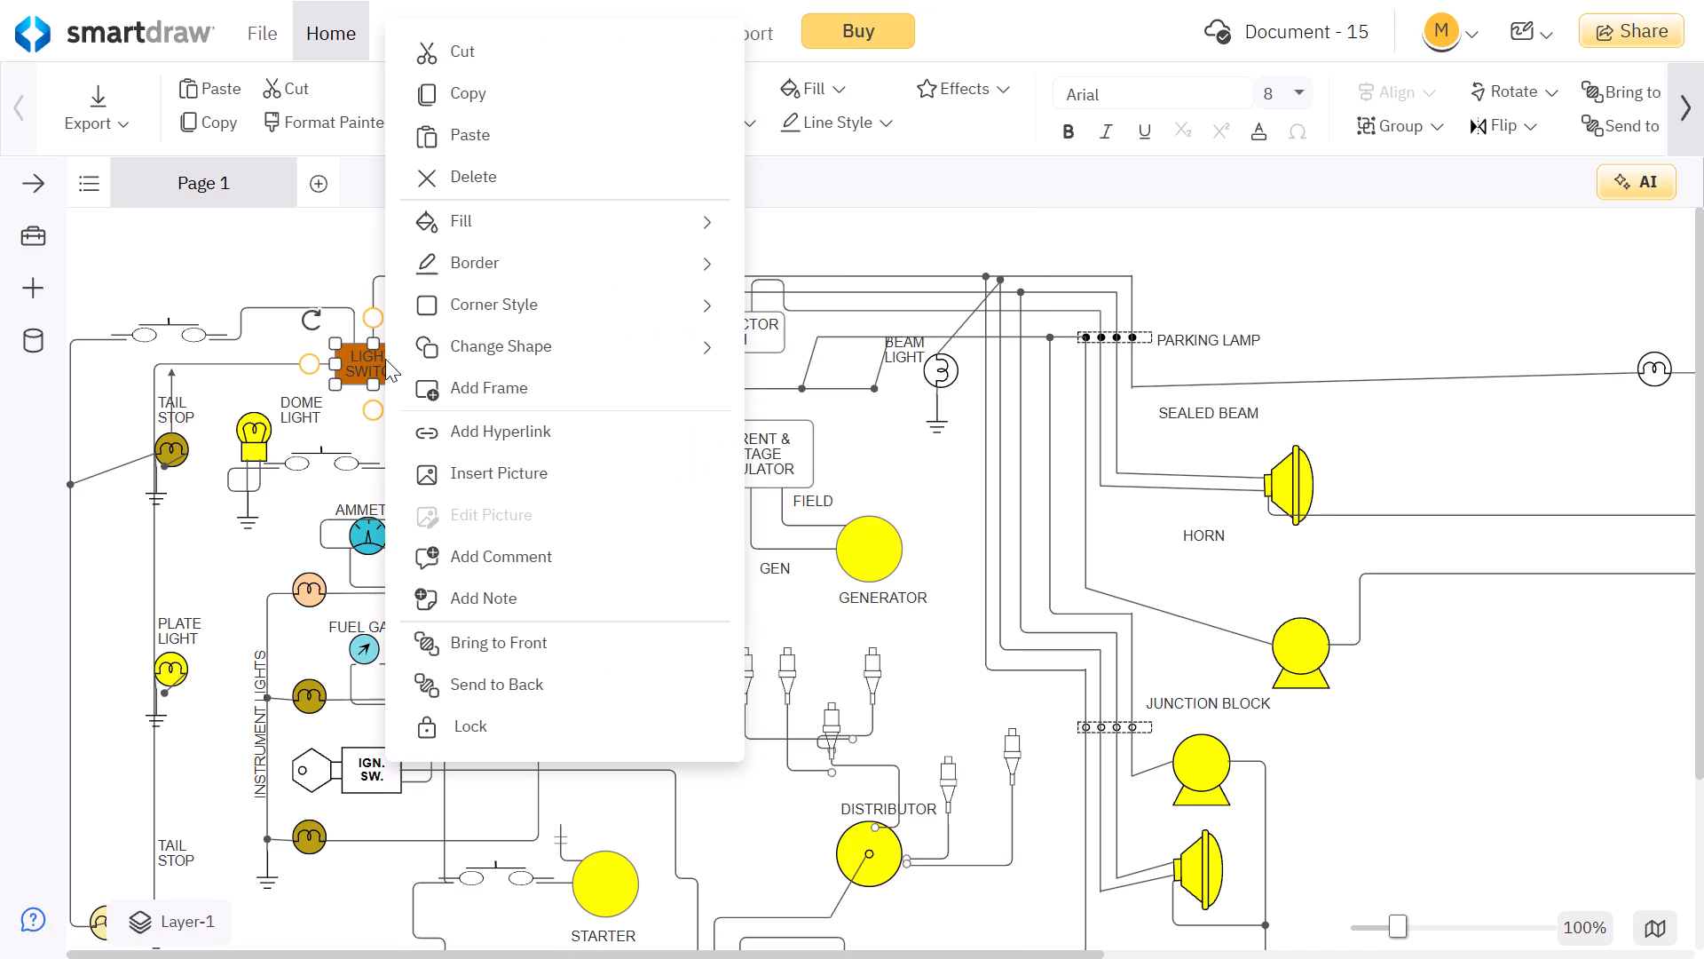
{"action": "left_click", "coordinate": [658, 223]}
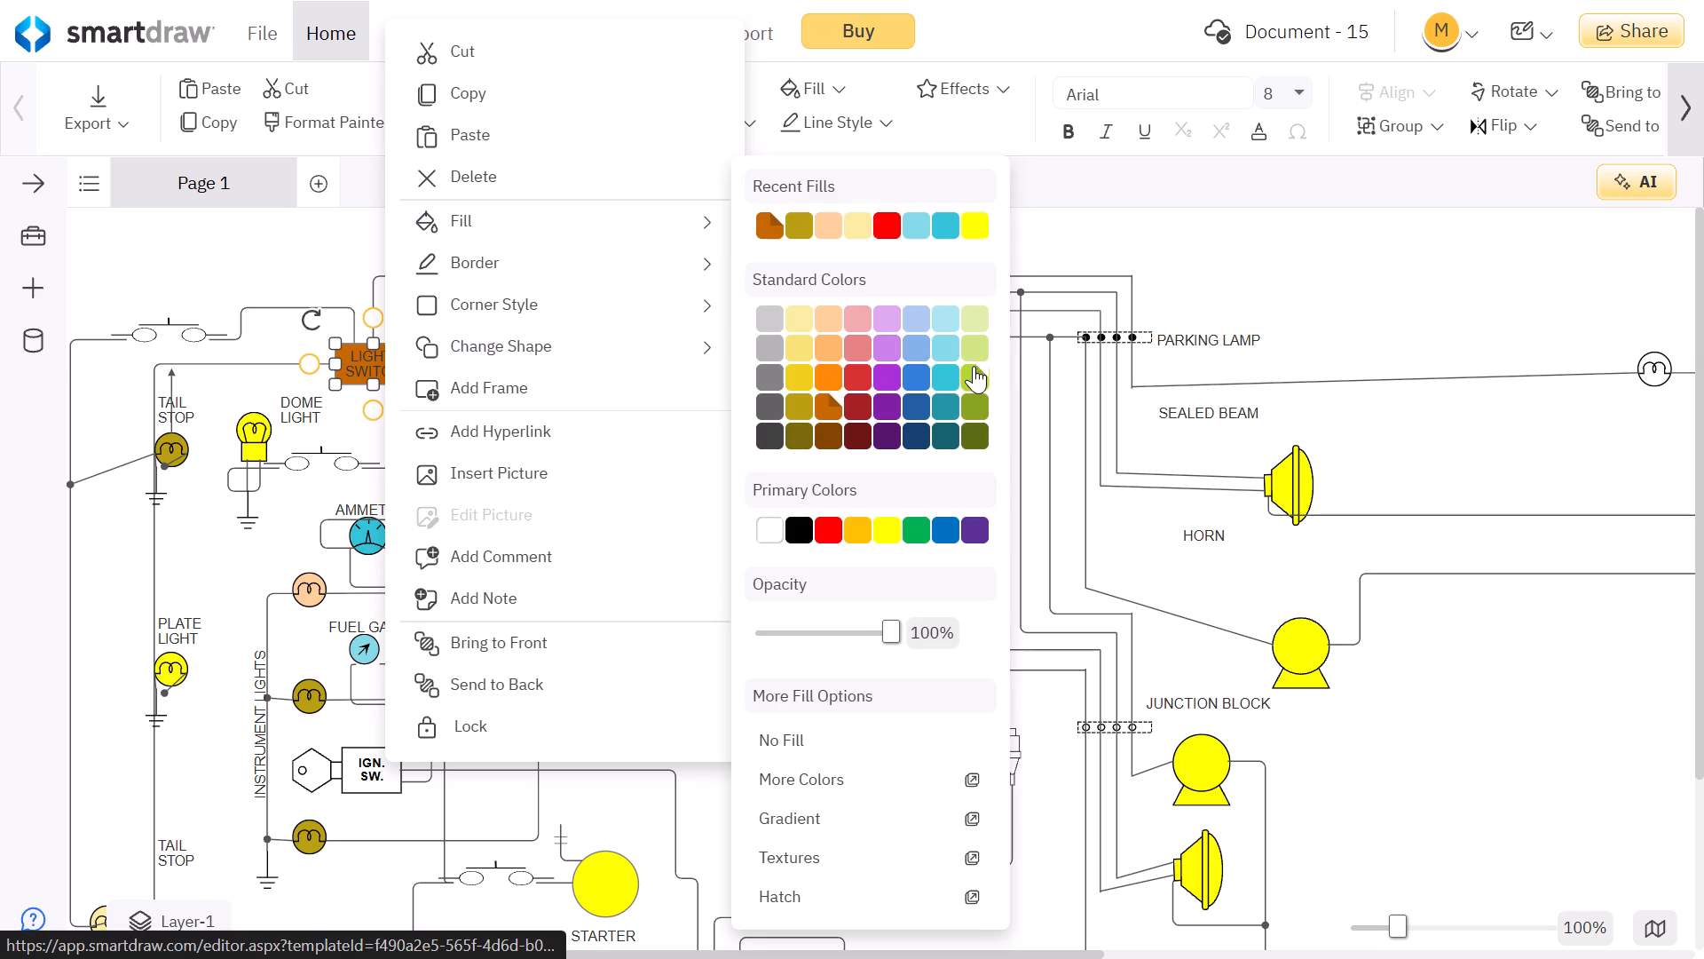
{"action": "left_click", "coordinate": [974, 366]}
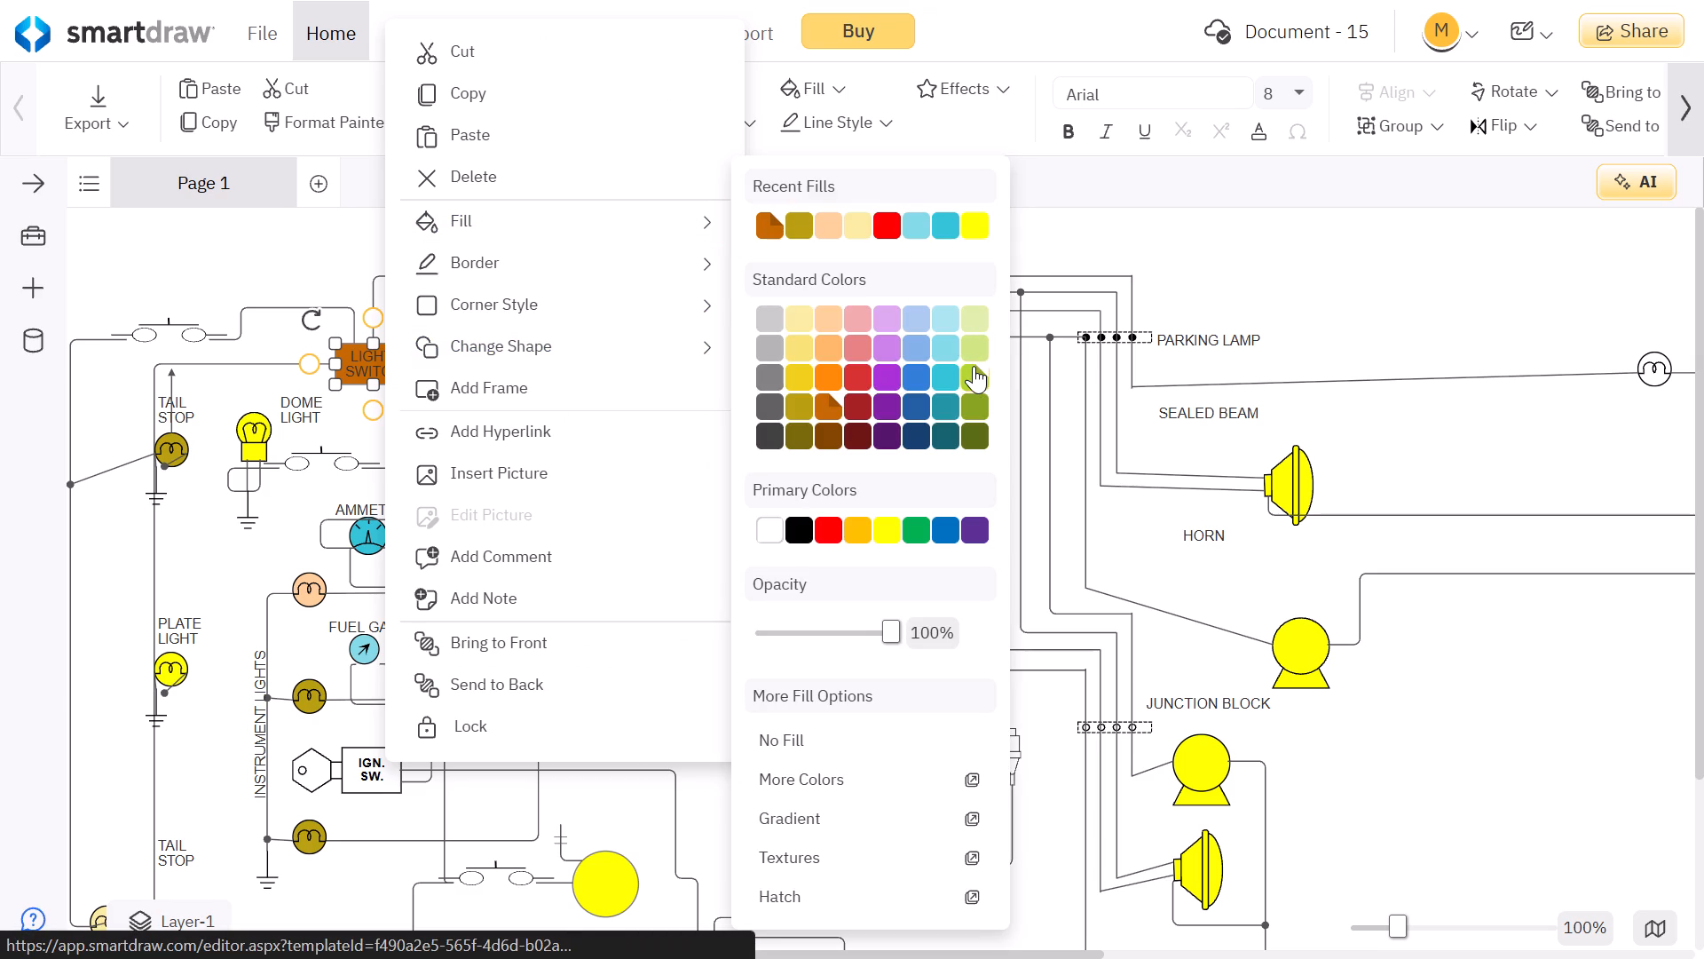
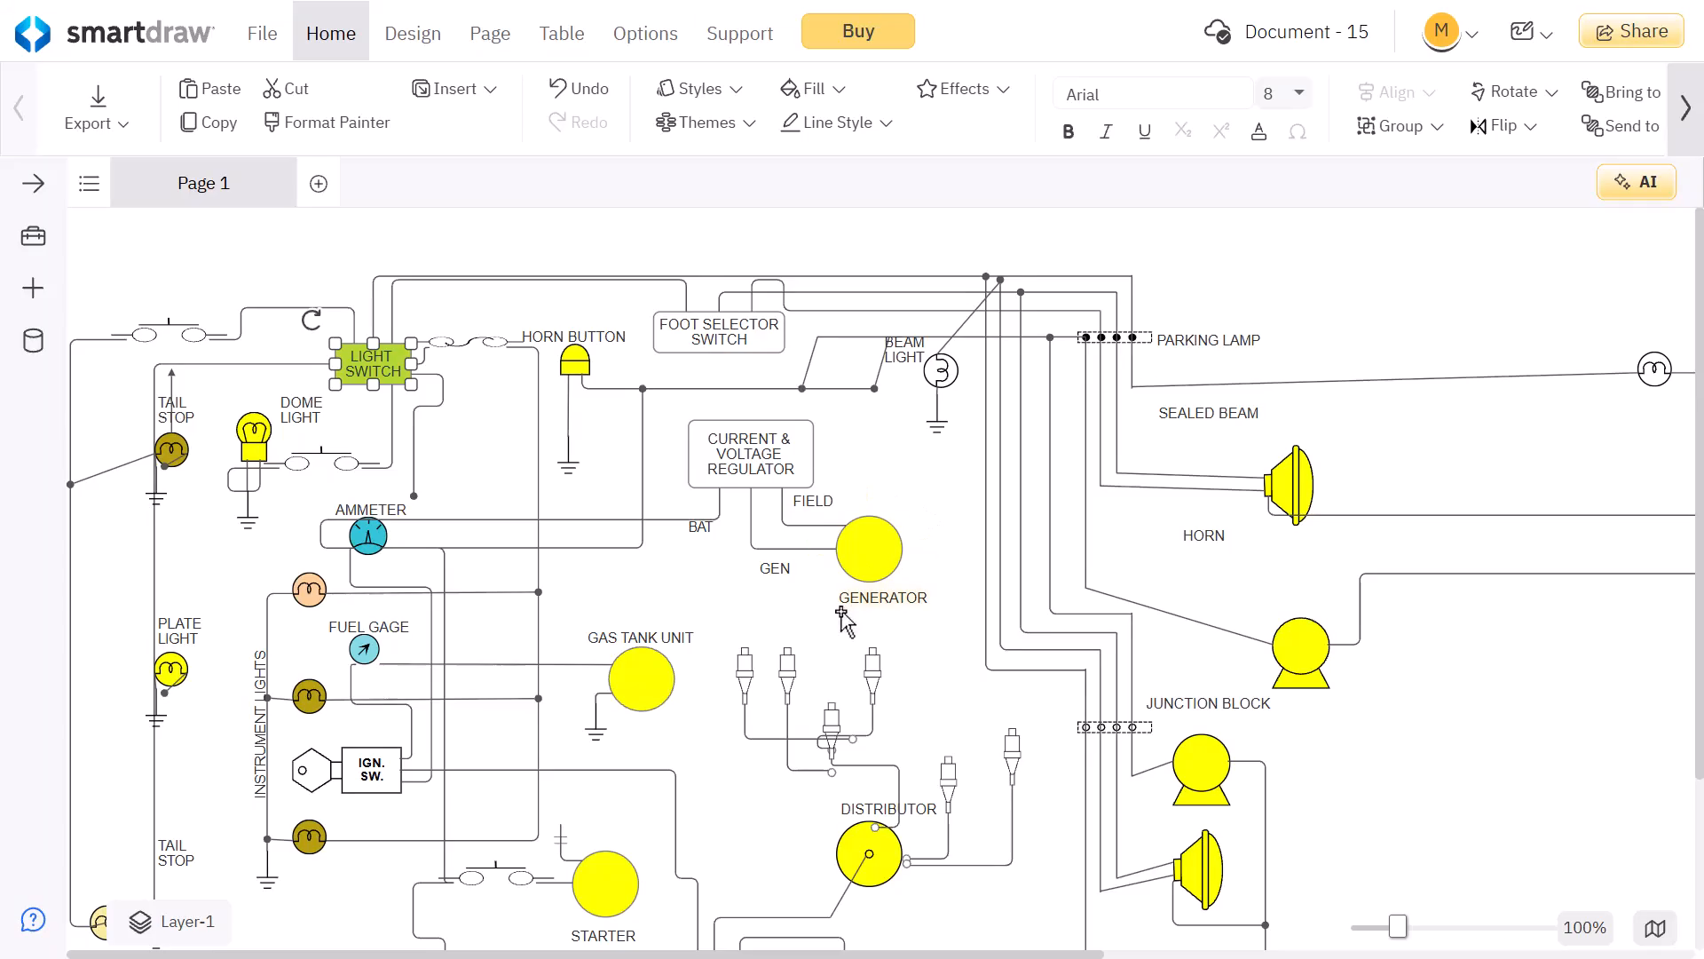
Fill the current and voltage regulator box with the soft light yellow from the standard colors.
{"action": "scroll", "coordinate": [840, 611], "scroll_direction": "down", "scroll_amount": 1}
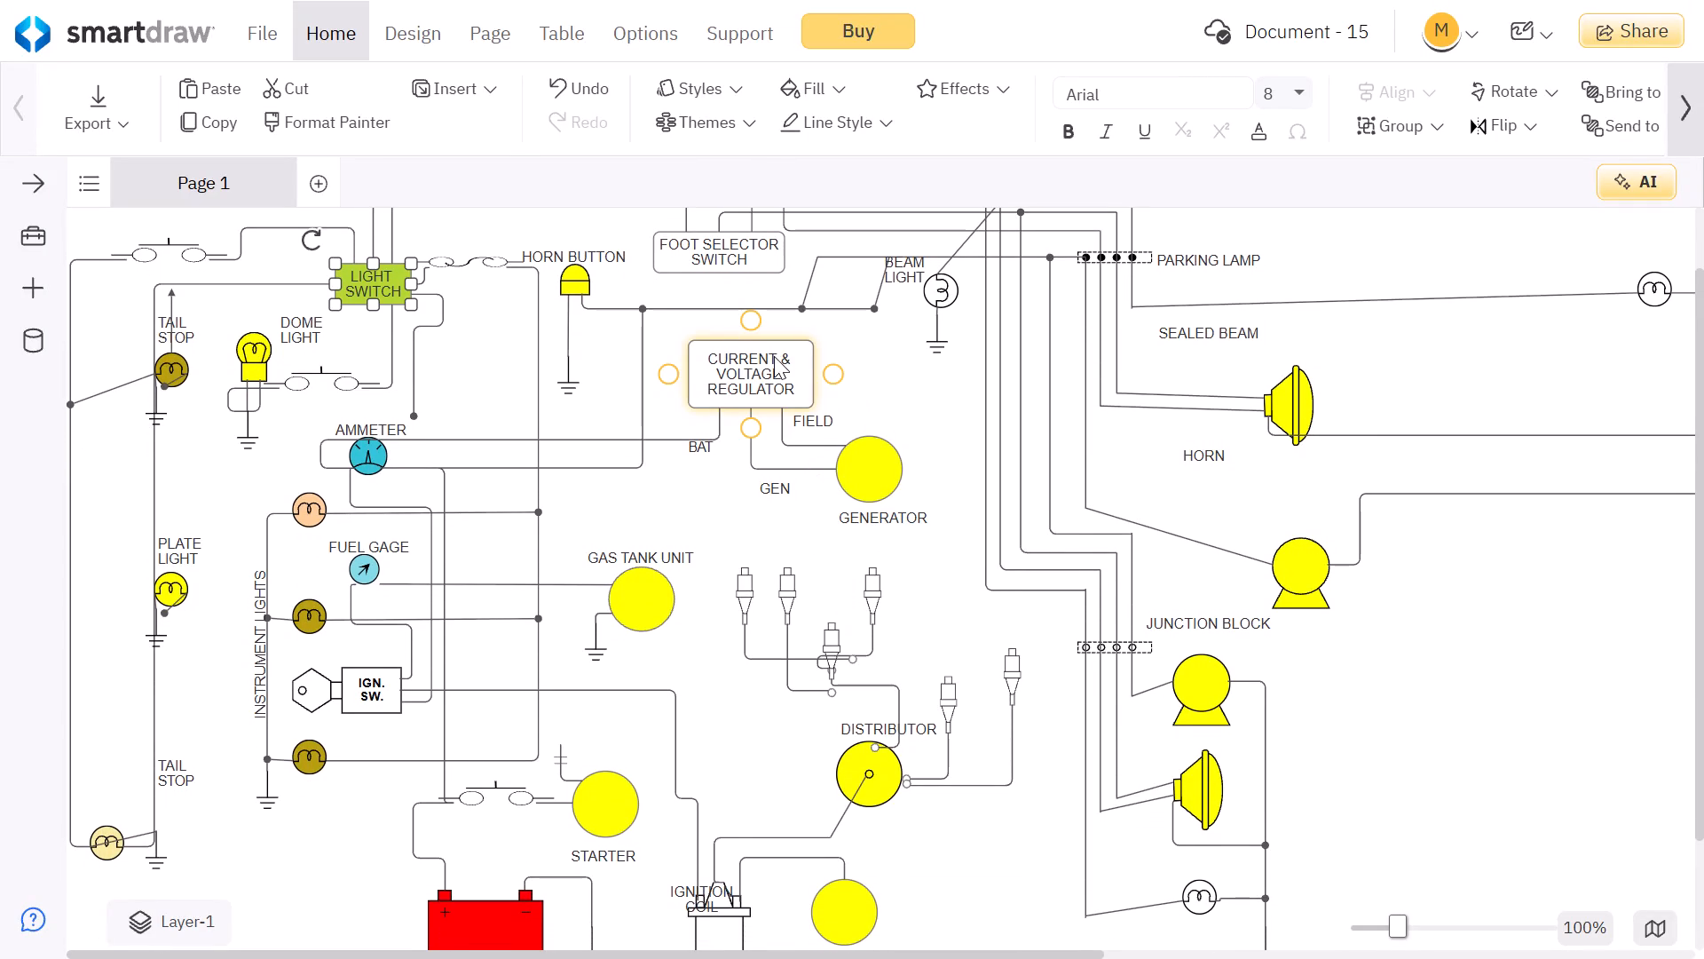
{"action": "left_click", "coordinate": [789, 369]}
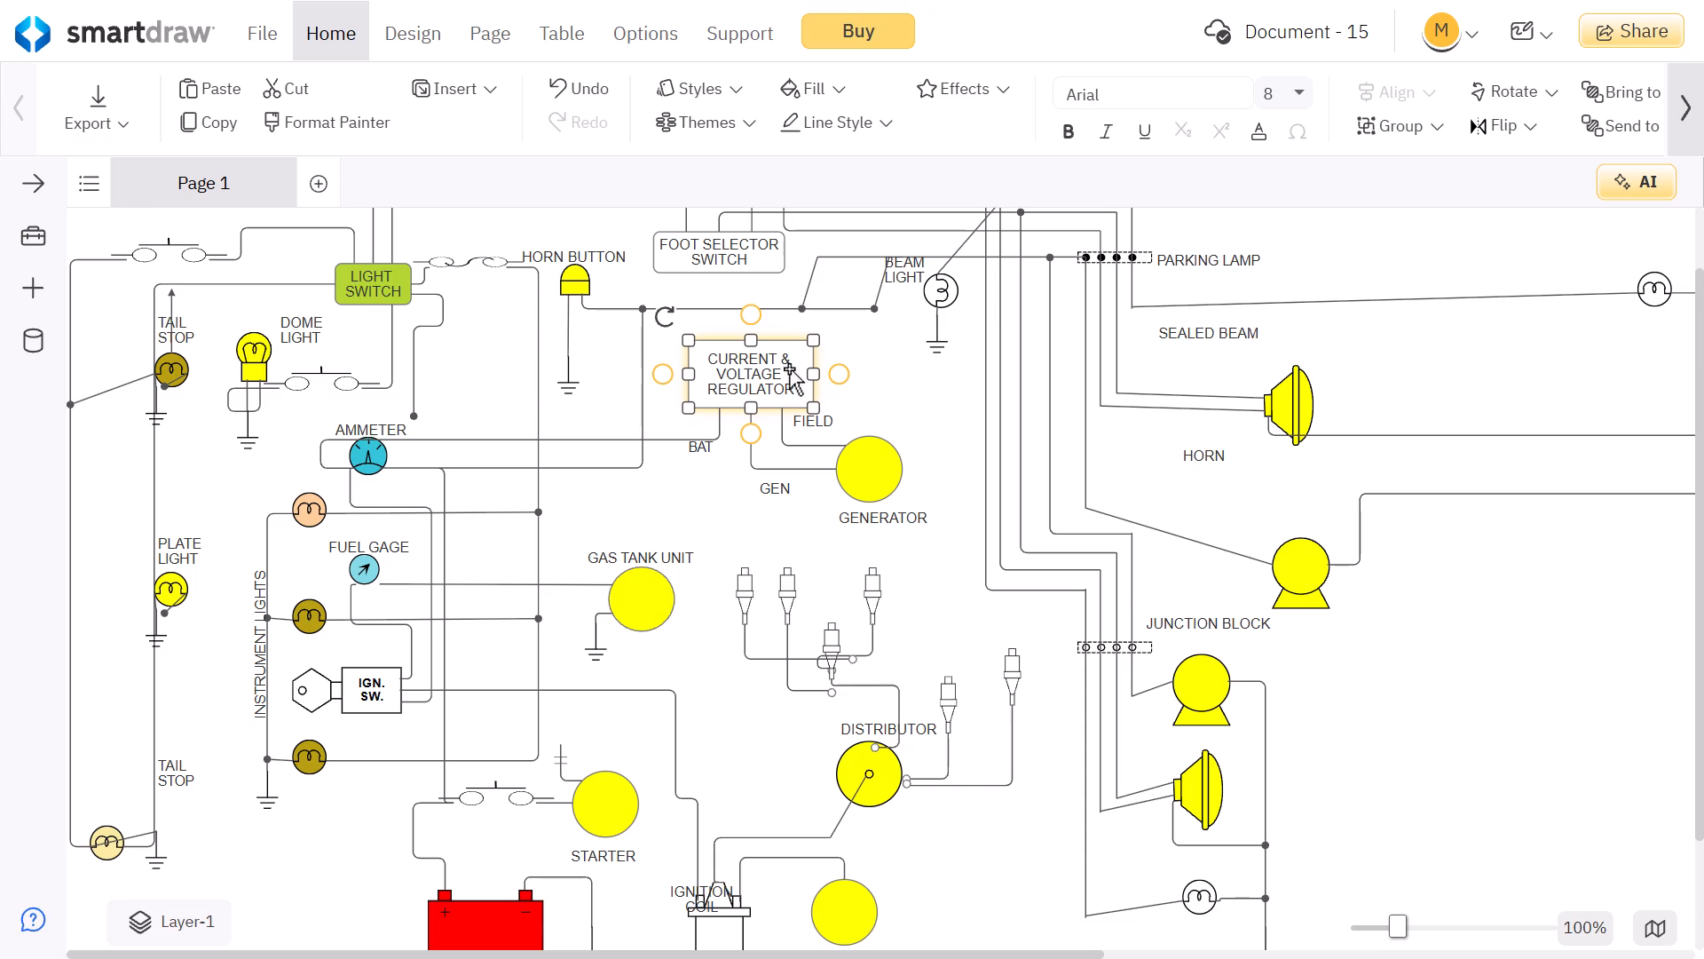
{"action": "right_click", "coordinate": [789, 369]}
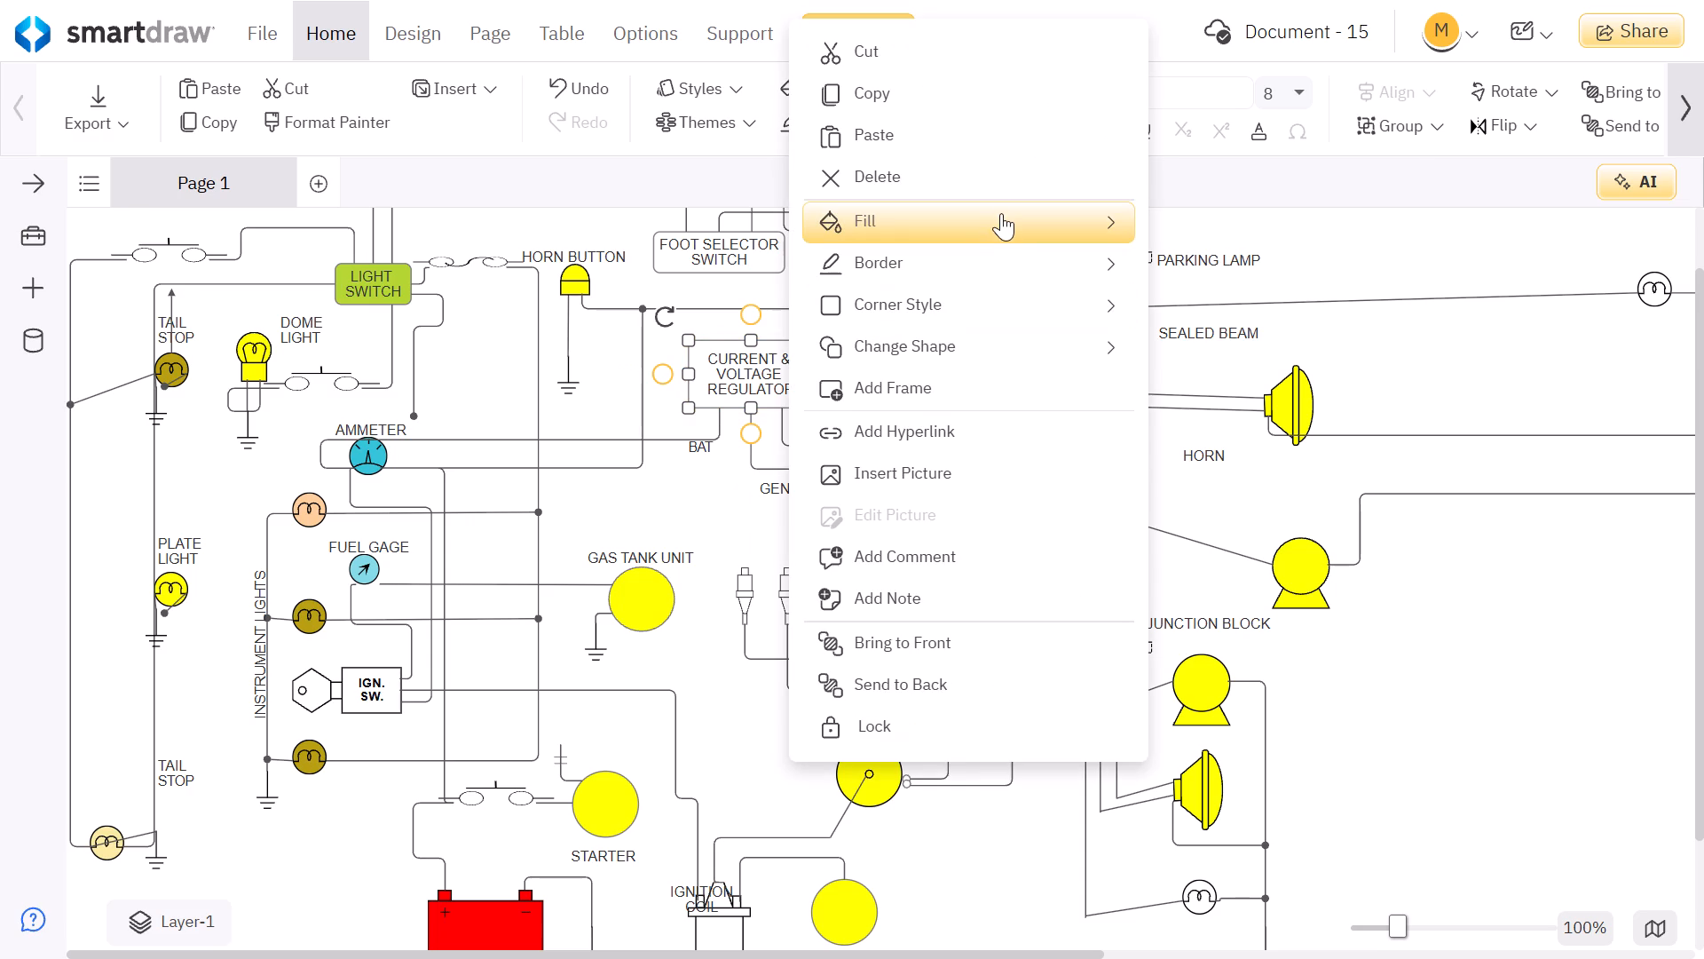
{"action": "left_click", "coordinate": [1001, 207]}
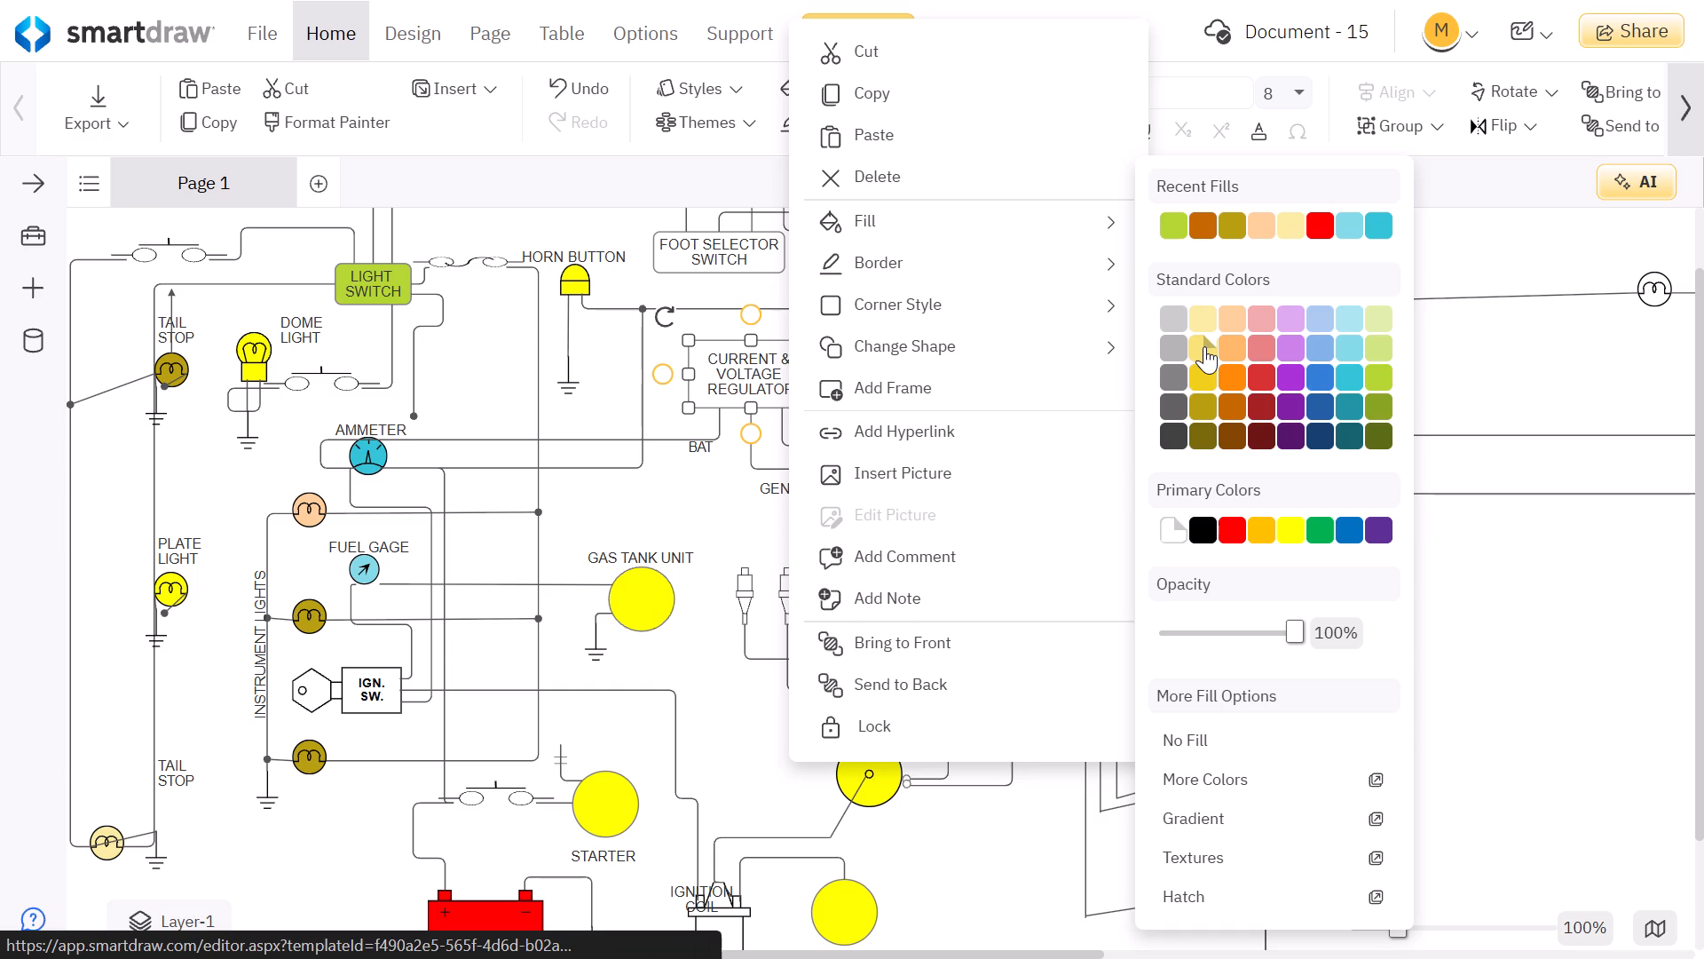
{"action": "left_click", "coordinate": [1204, 346]}
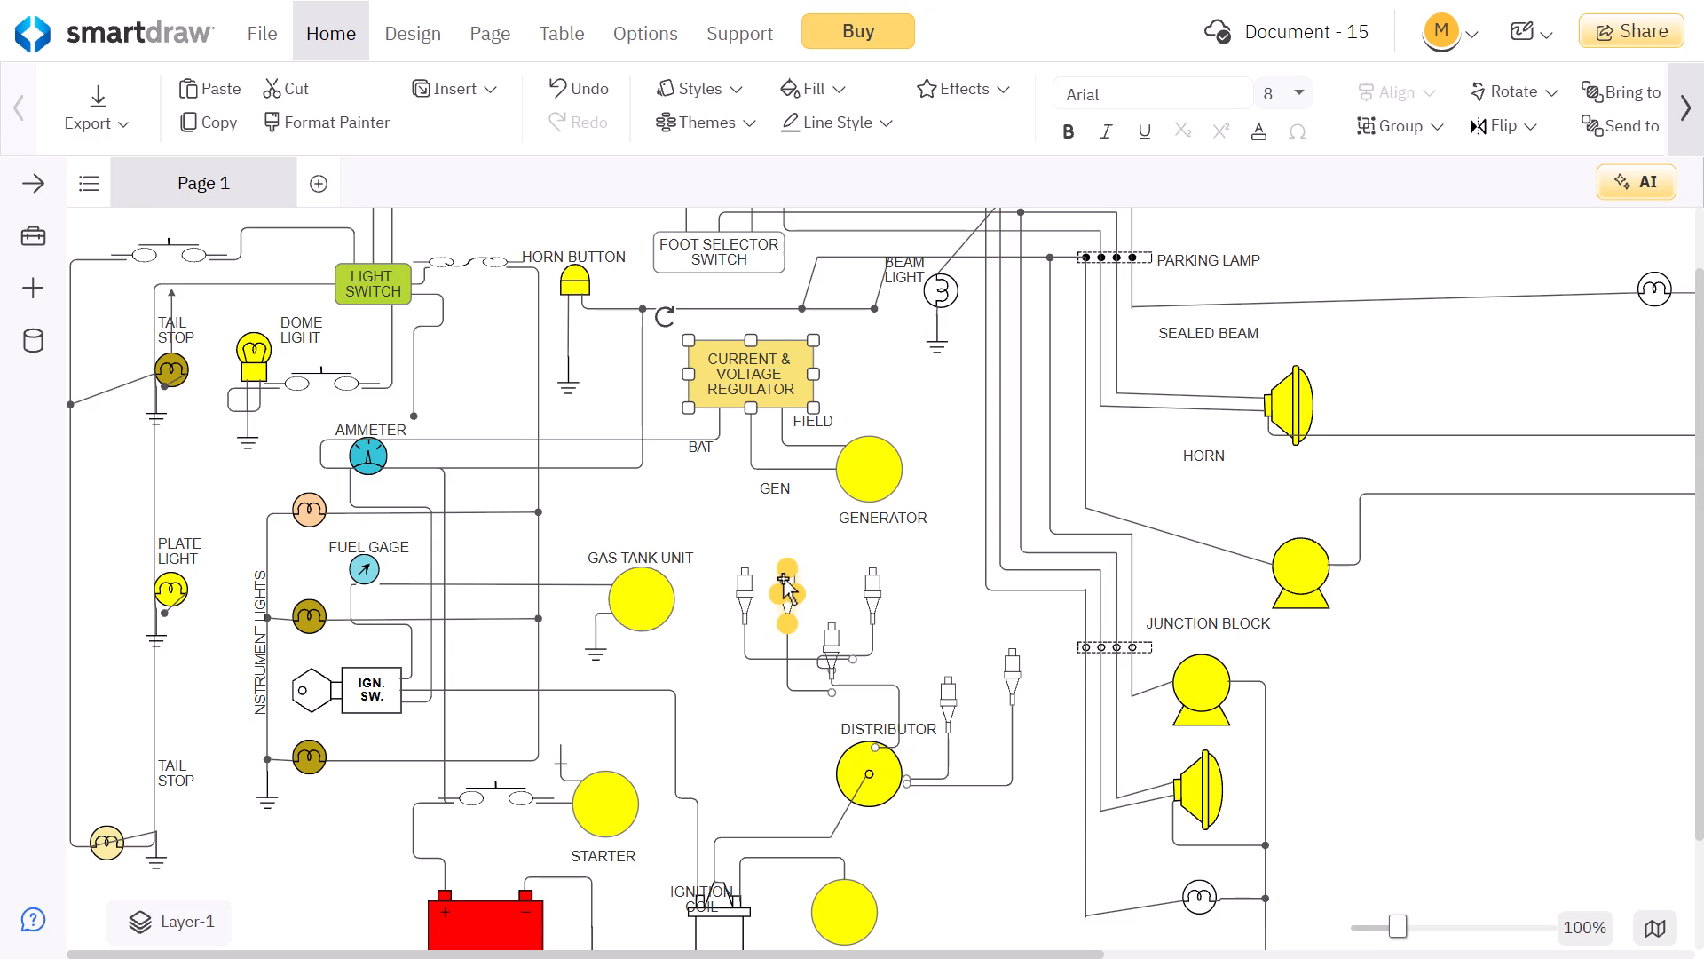
Add a short horizontal arrow line starting at the leftmost spark plug above the distributor.
{"action": "left_click", "coordinate": [749, 584]}
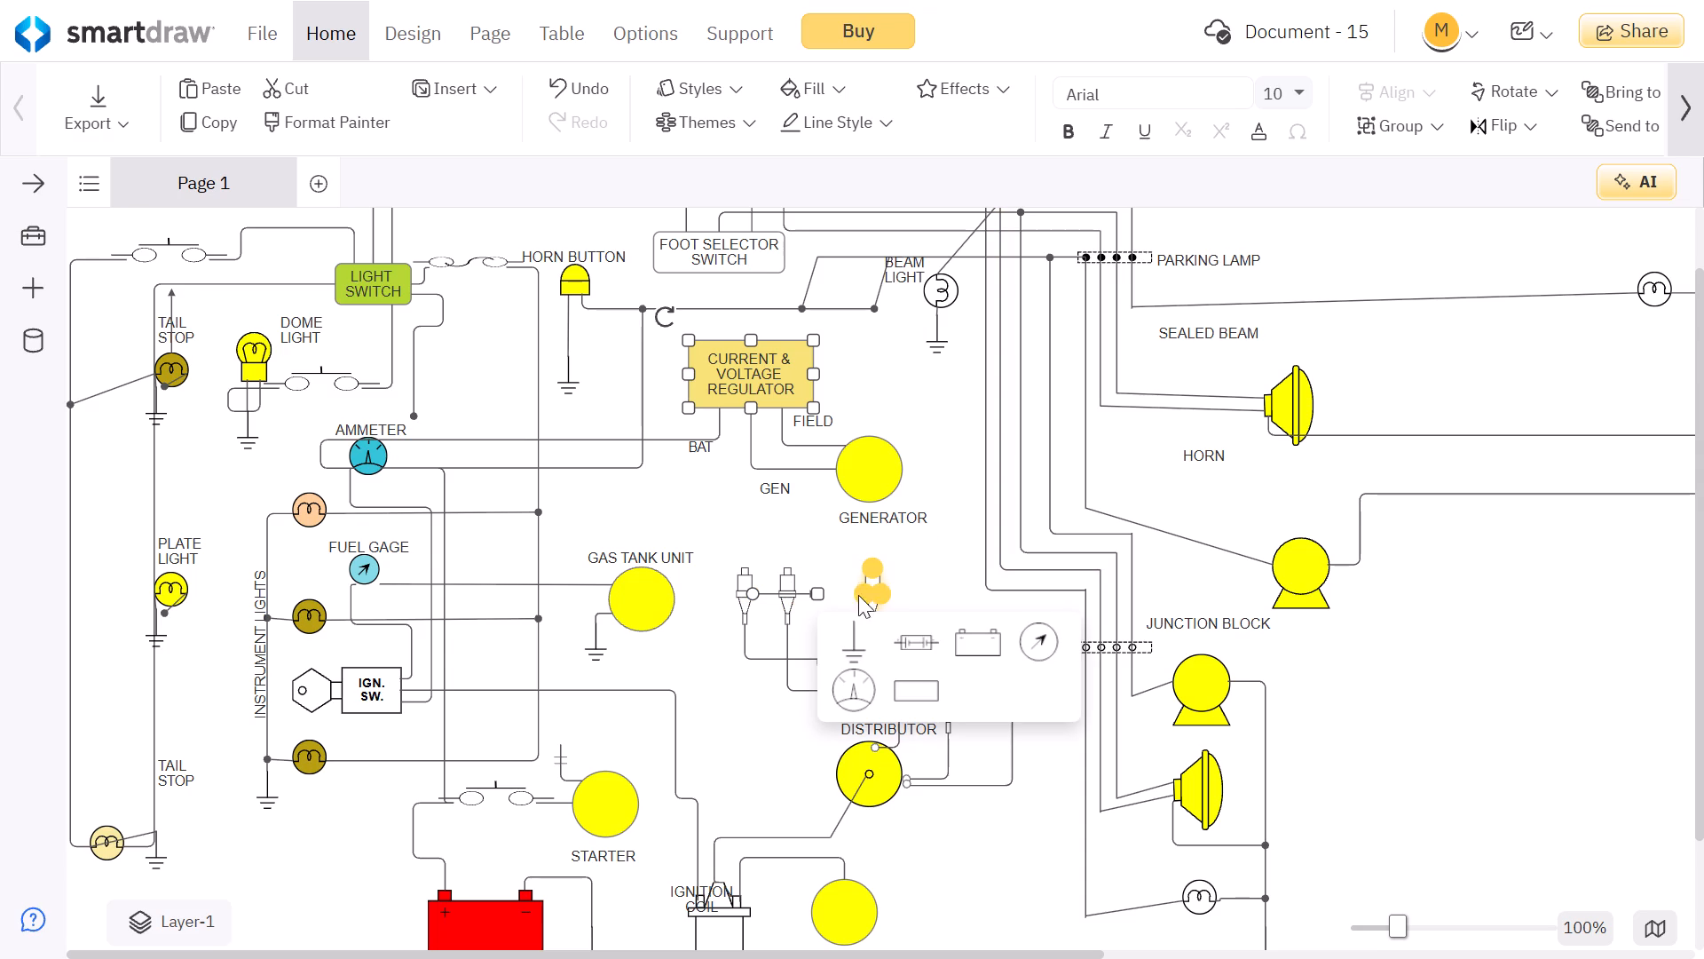
Try to fill the push-button switch beside the starter with the soft light yellow from the standard colors.
{"action": "right_click", "coordinate": [526, 790]}
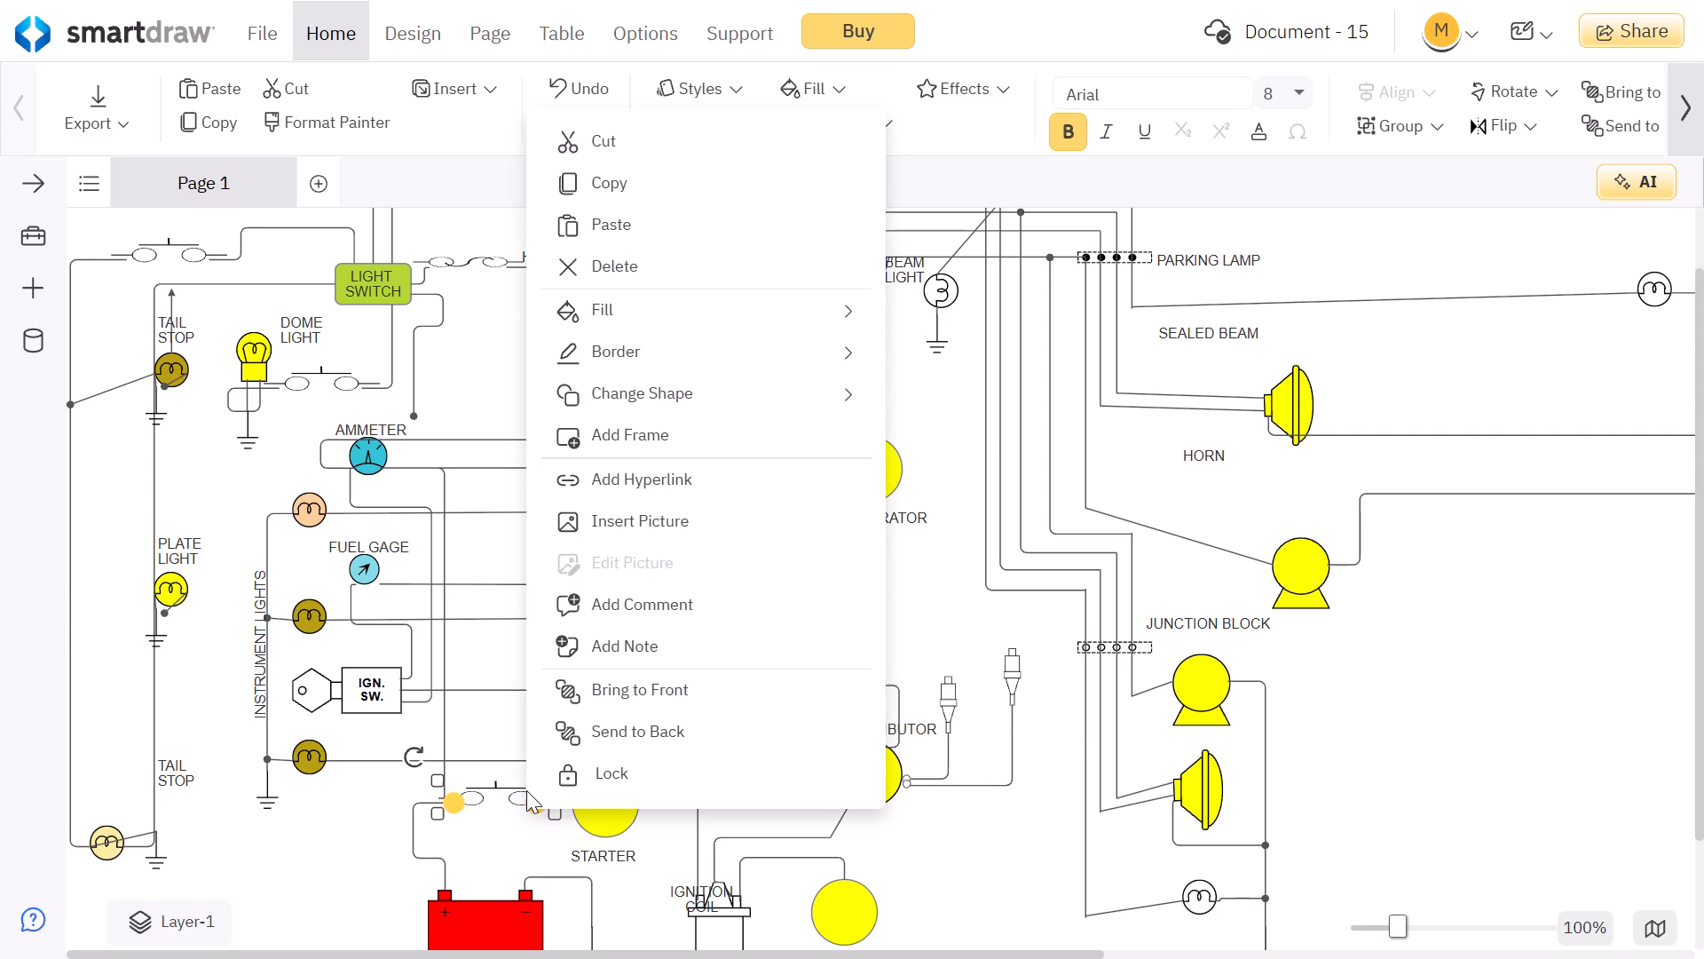
{"action": "left_click", "coordinate": [793, 318]}
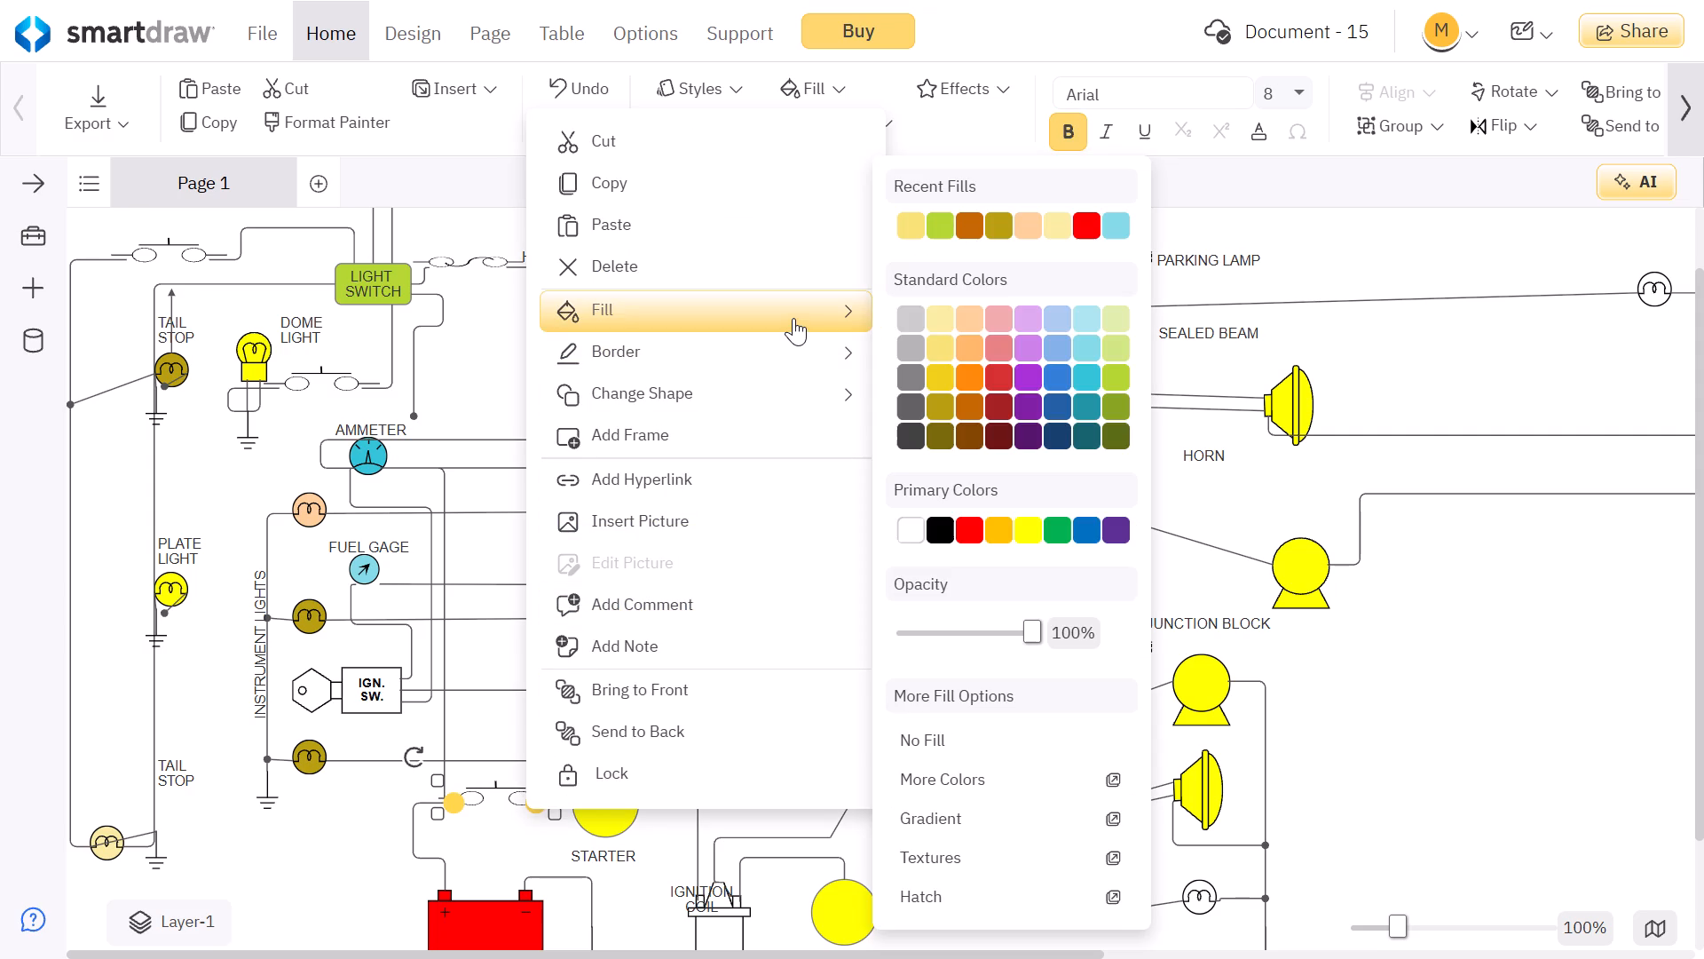
{"action": "left_click", "coordinate": [929, 351]}
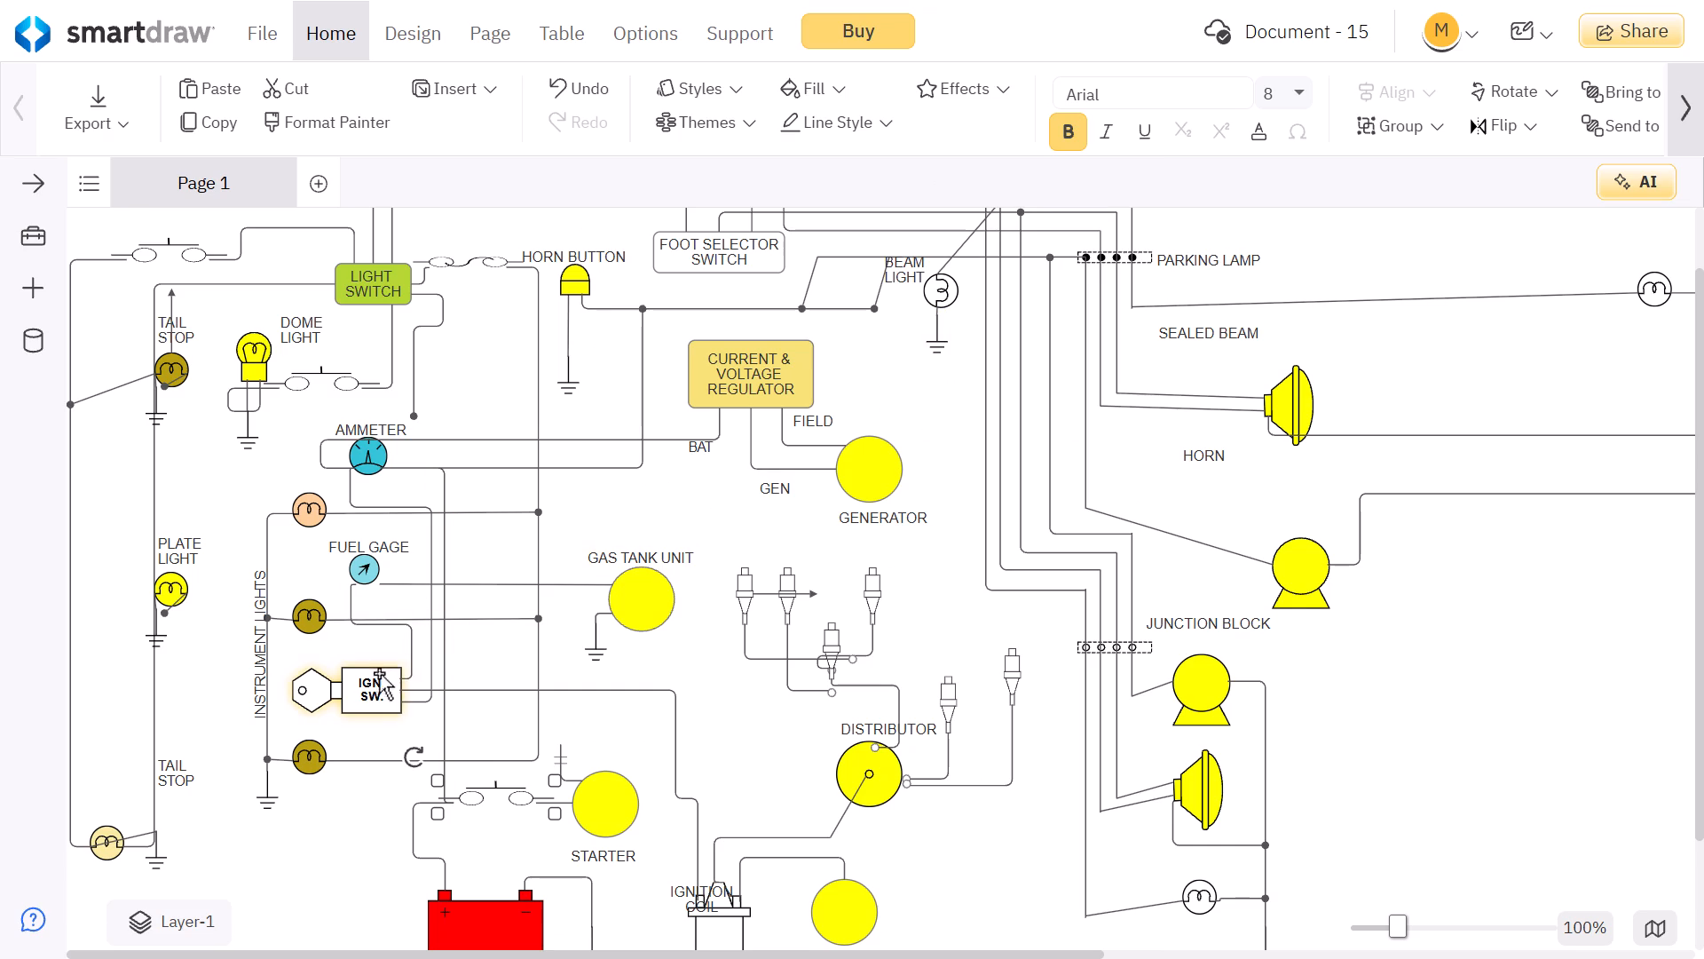
Fill the ignition switch key symbol with the palest yellow from the standard colors.
{"action": "left_click", "coordinate": [377, 678]}
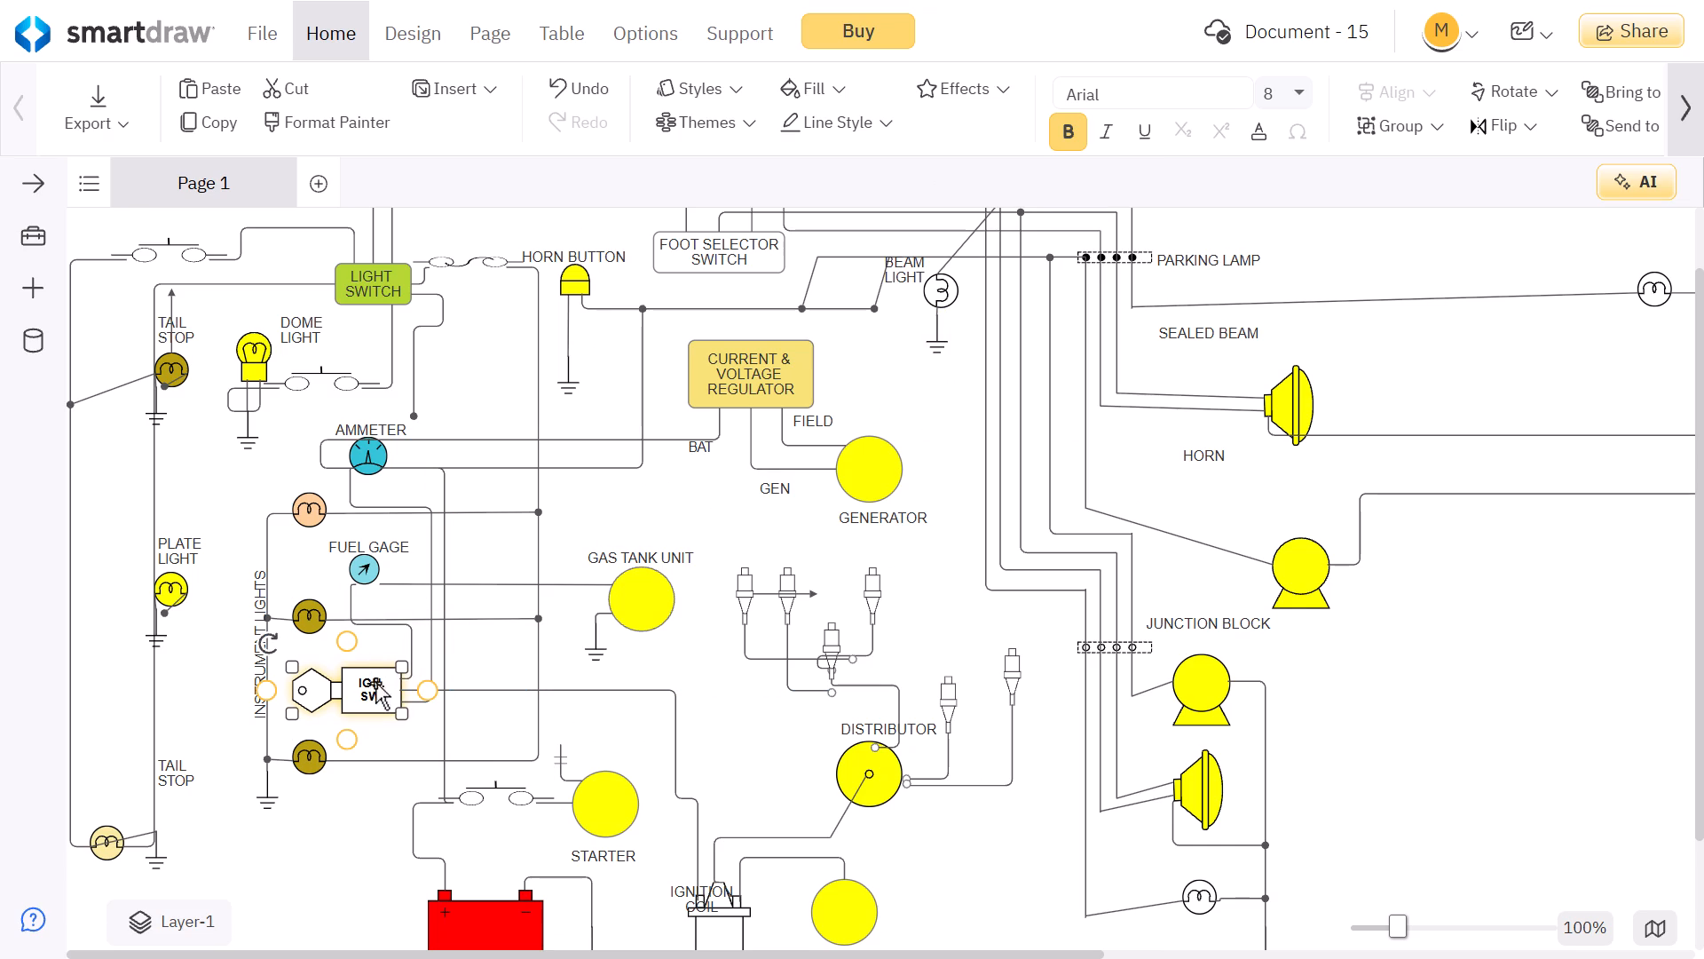
{"action": "right_click", "coordinate": [367, 689]}
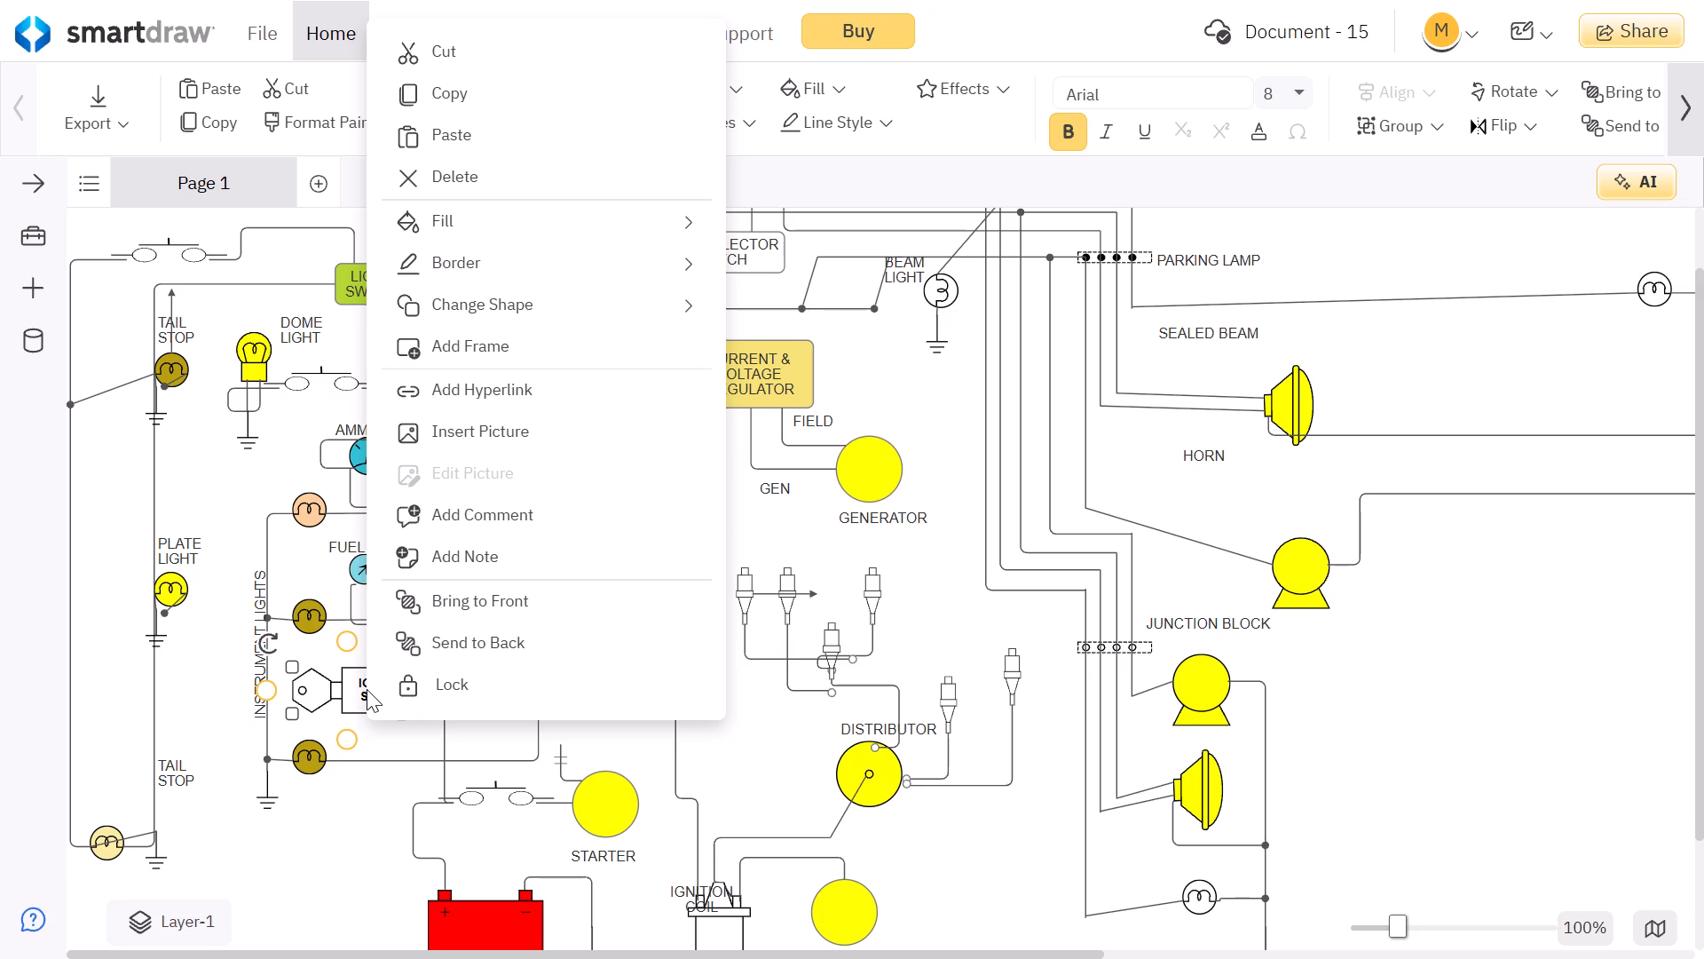
{"action": "left_click", "coordinate": [593, 215]}
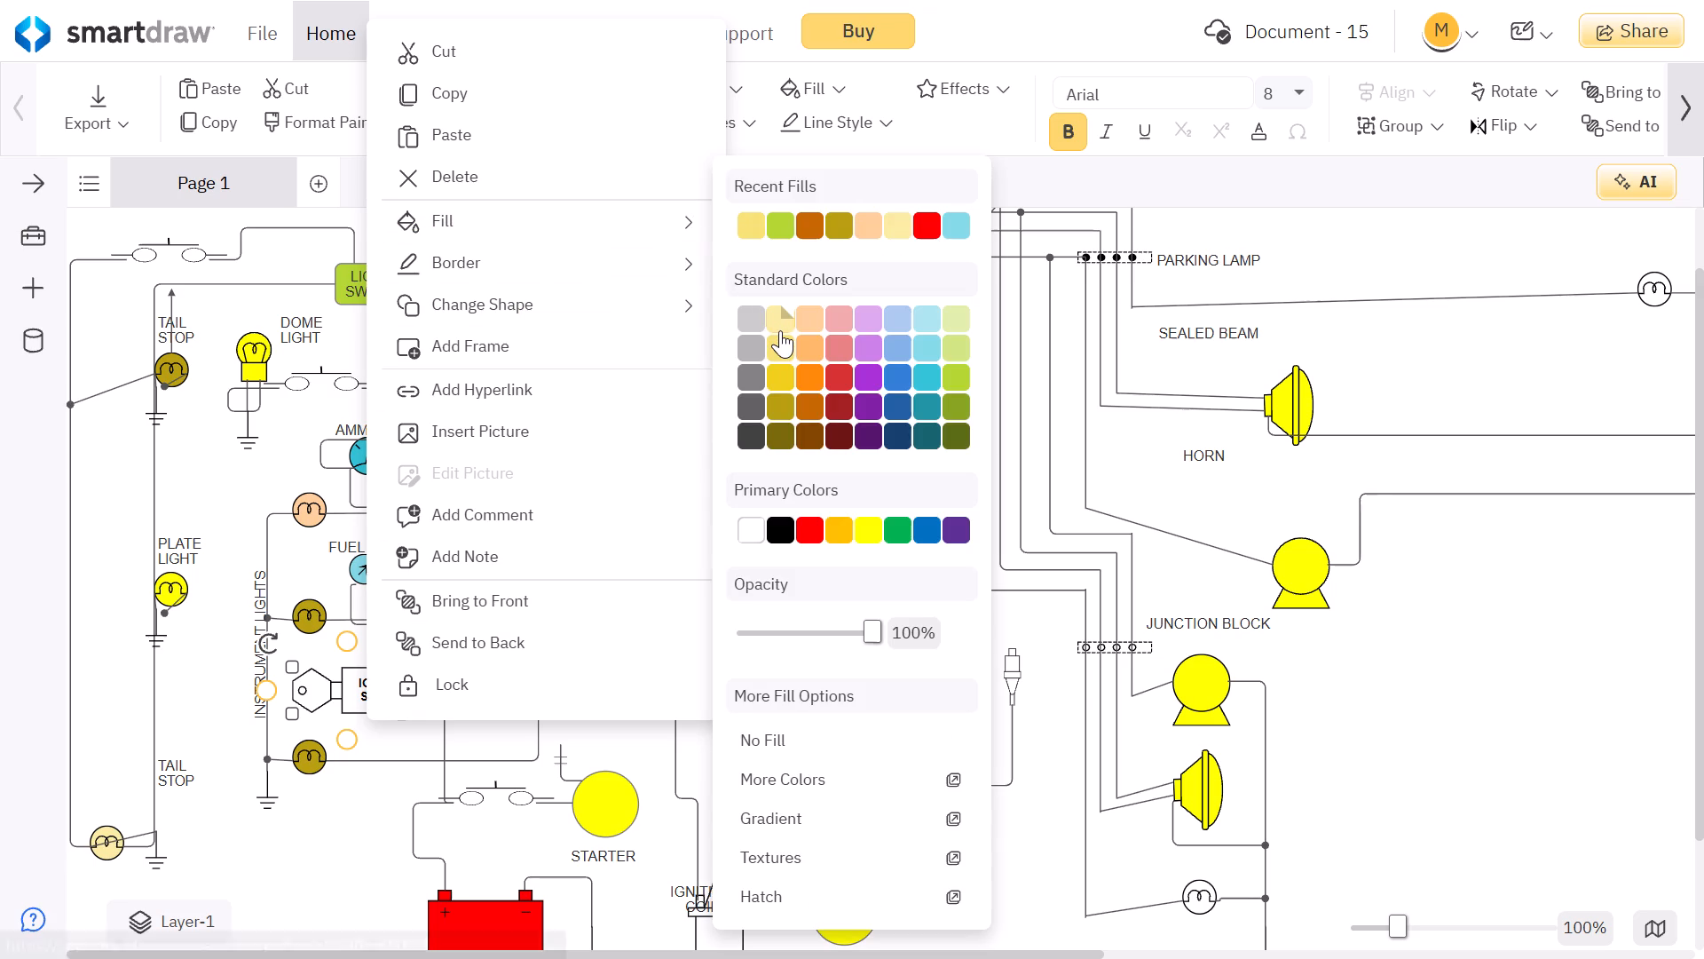
{"action": "left_click", "coordinate": [780, 330]}
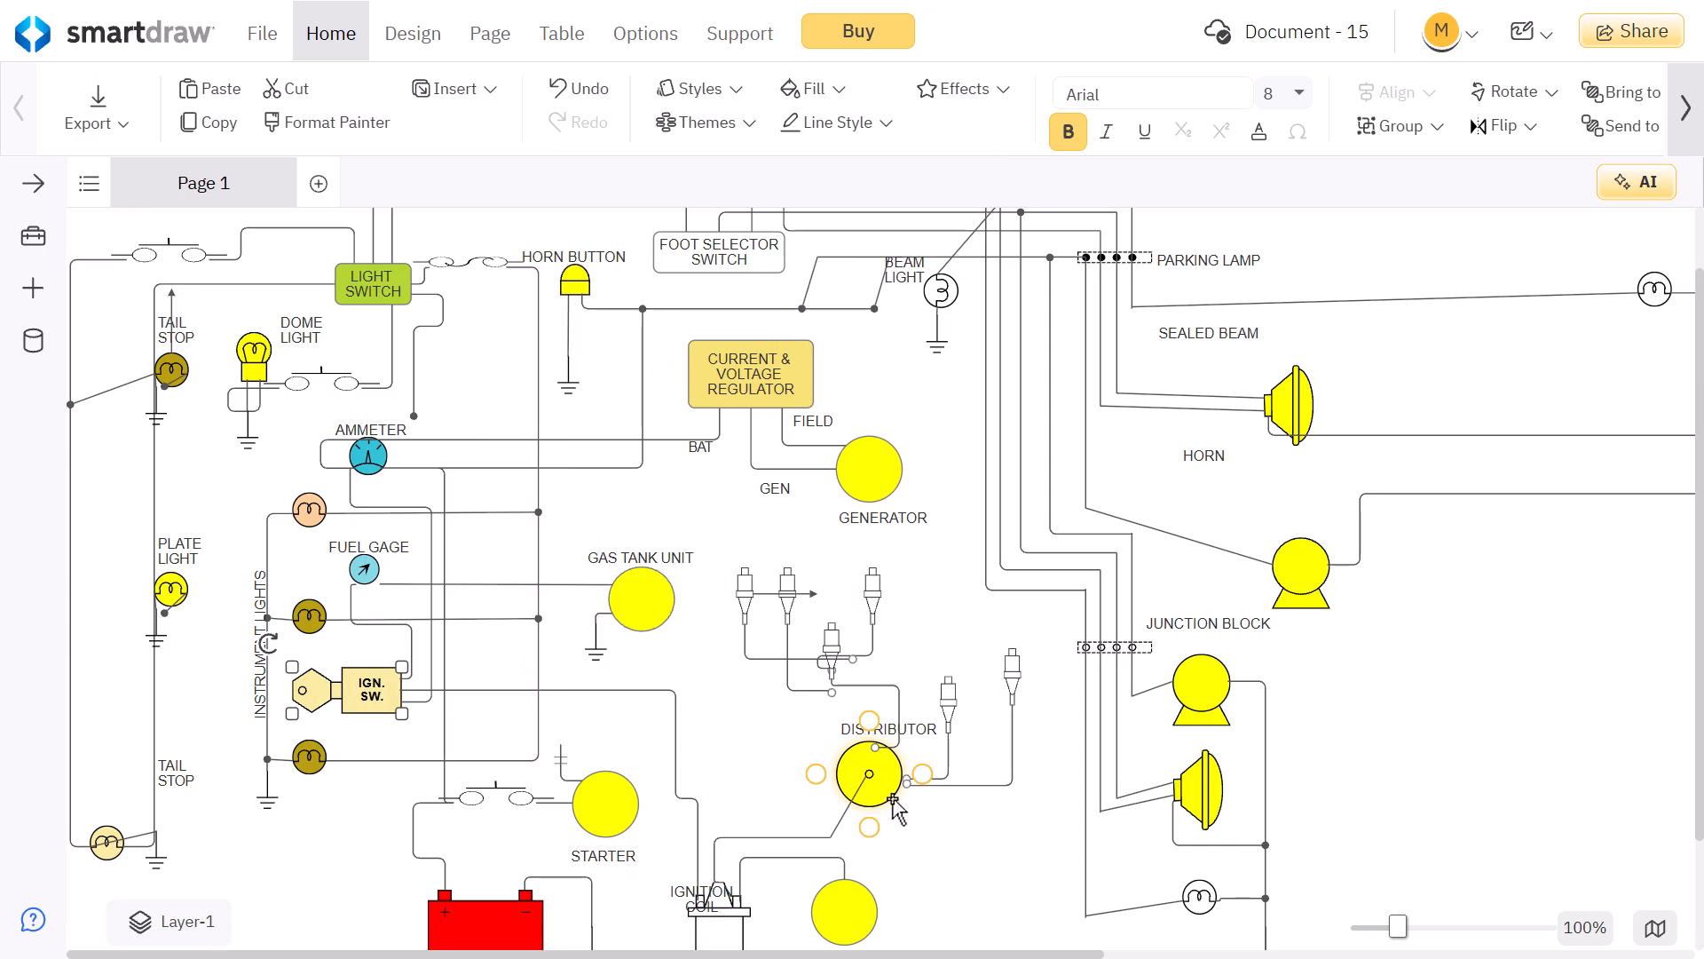
Fill the ignition coil symbol beside the breaker with bright orange from the standard colors.
{"action": "scroll", "coordinate": [892, 798], "scroll_direction": "down", "scroll_amount": 1}
{"action": "left_click", "coordinate": [733, 820]}
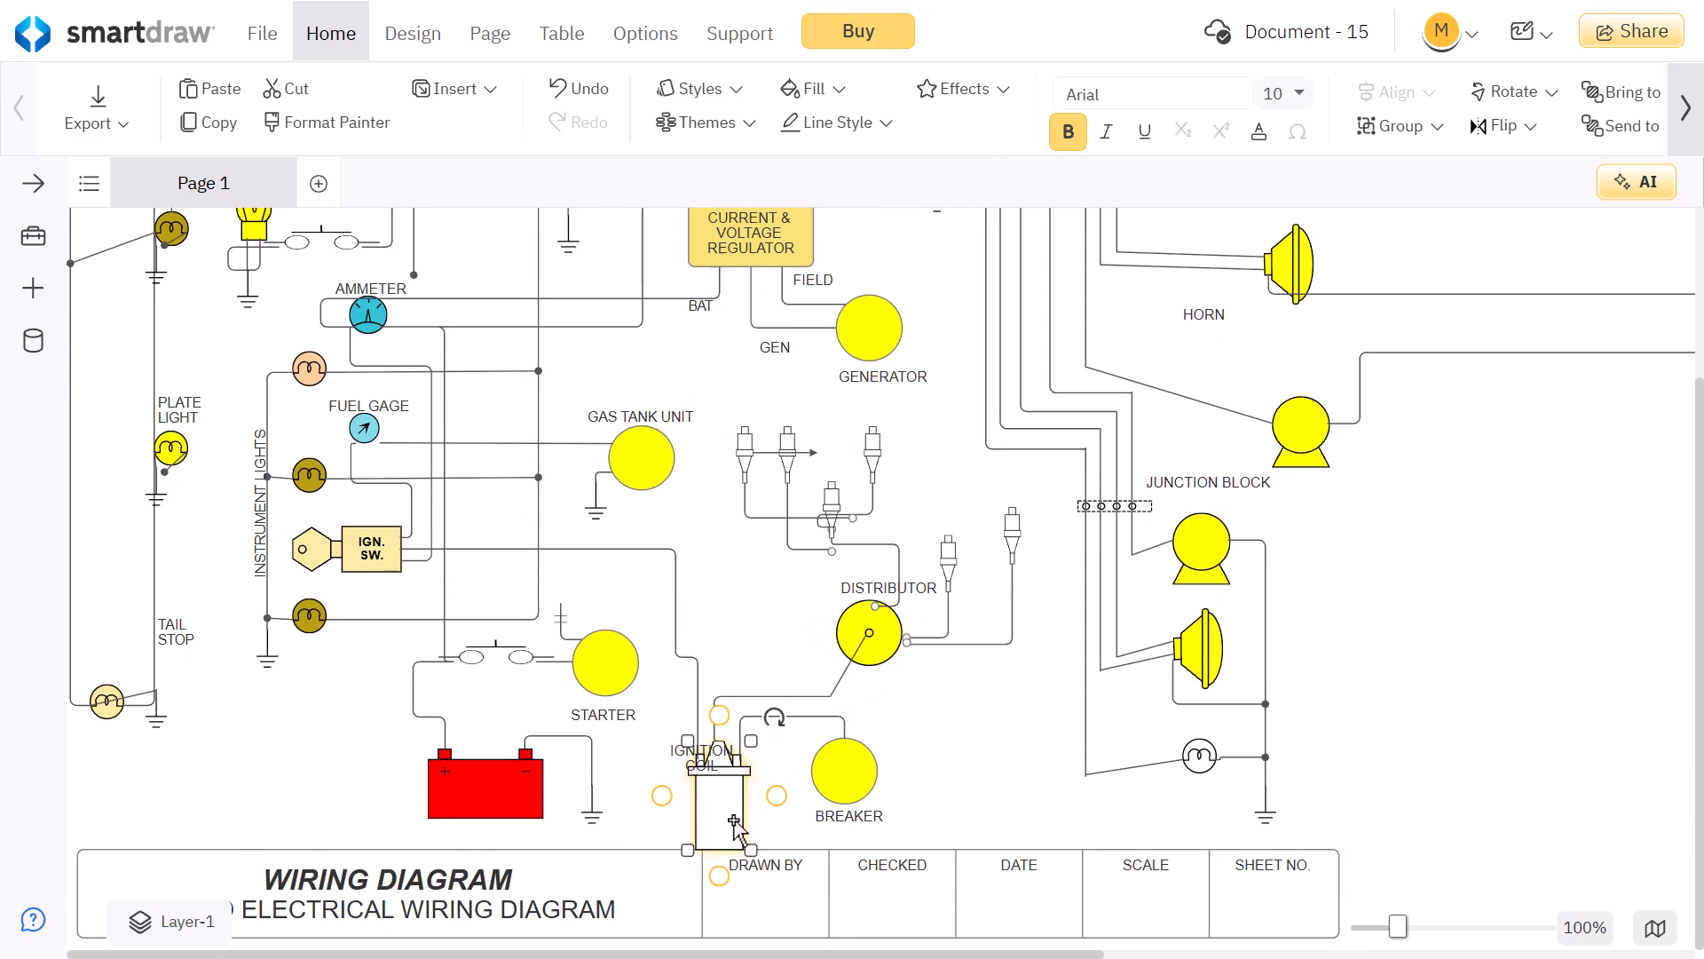
{"action": "right_click", "coordinate": [728, 820]}
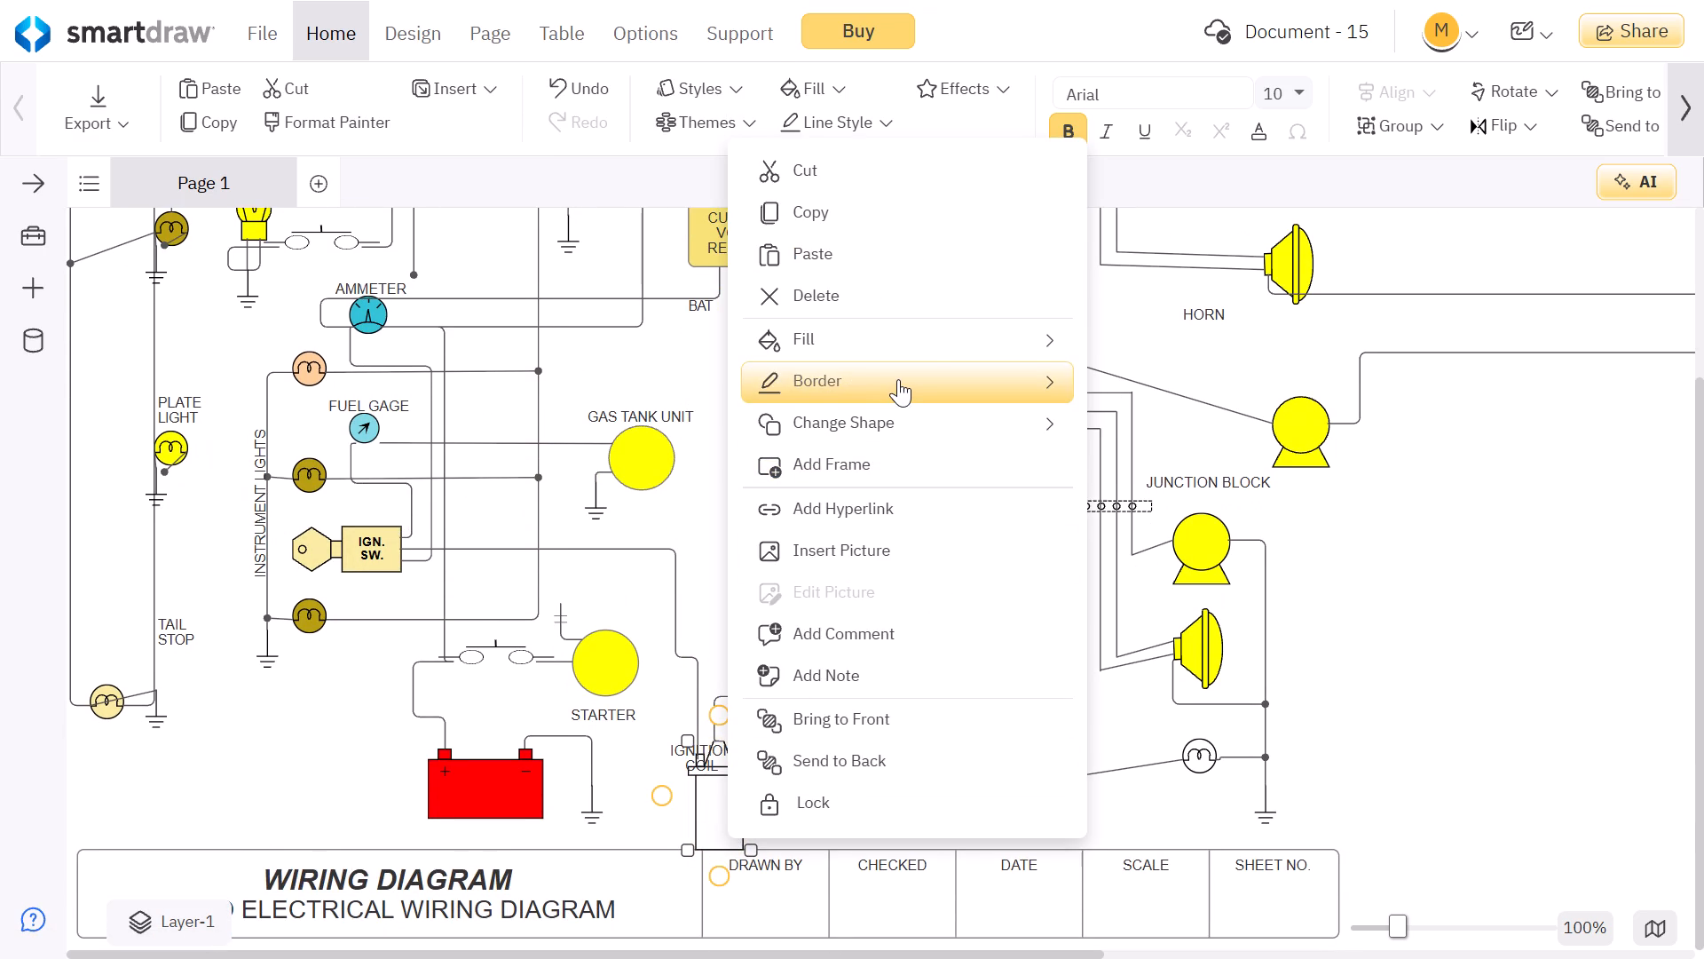
{"action": "left_click", "coordinate": [947, 339]}
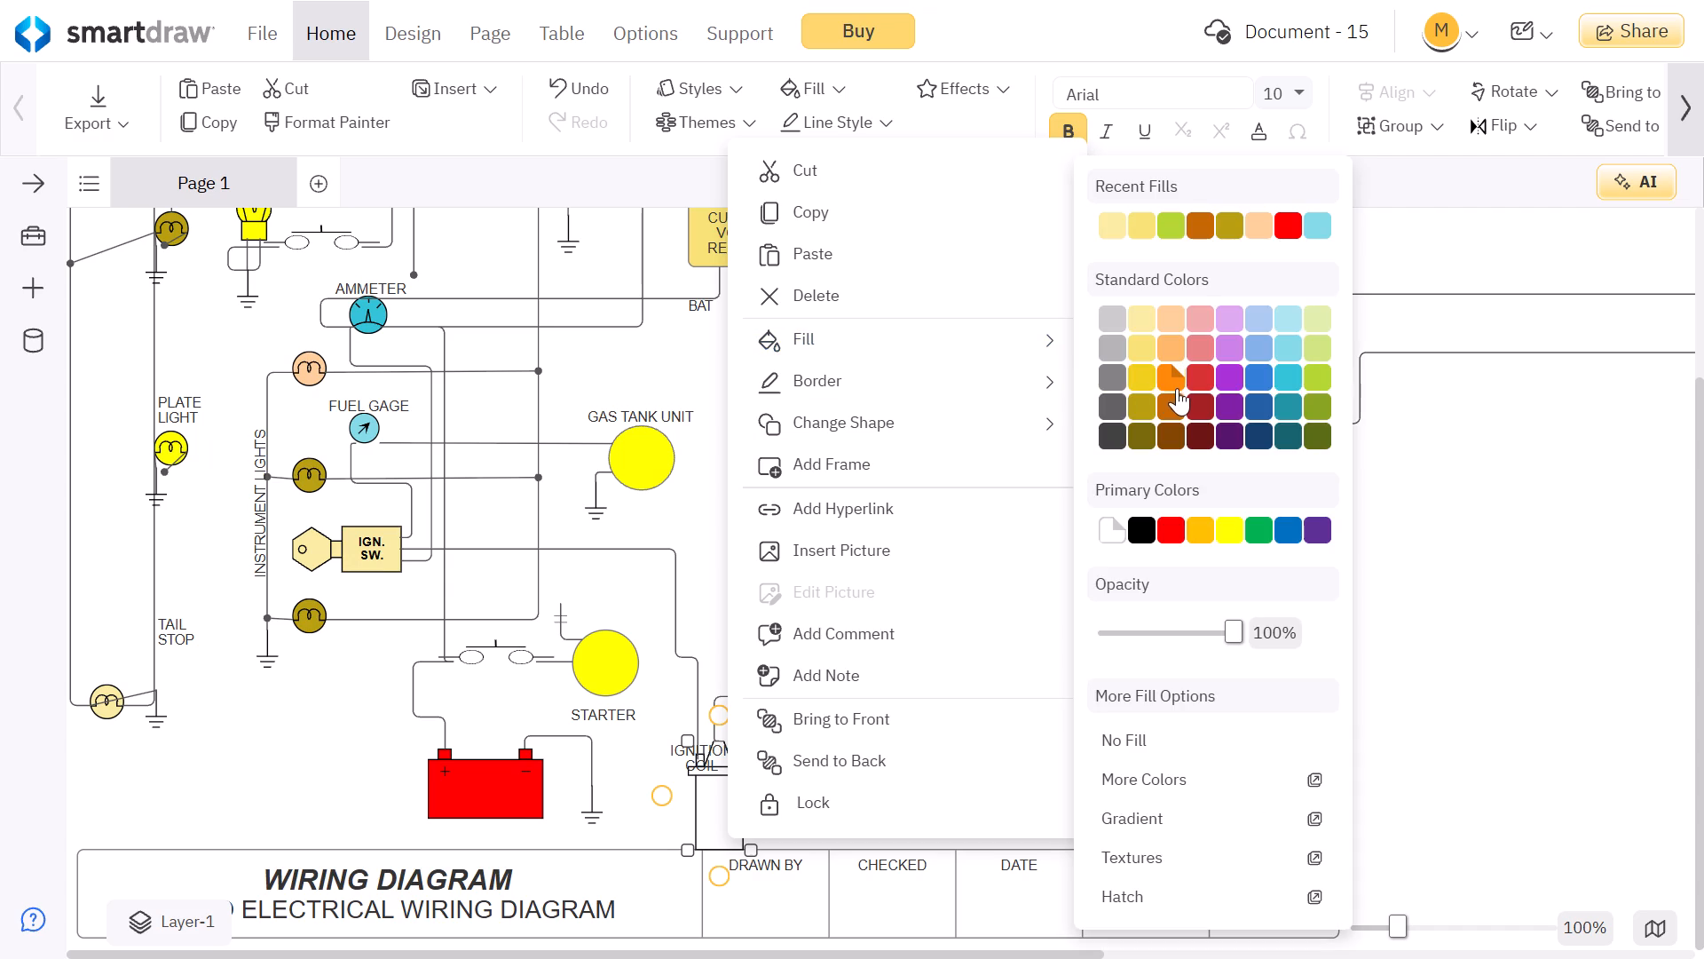
{"action": "left_click", "coordinate": [1178, 383]}
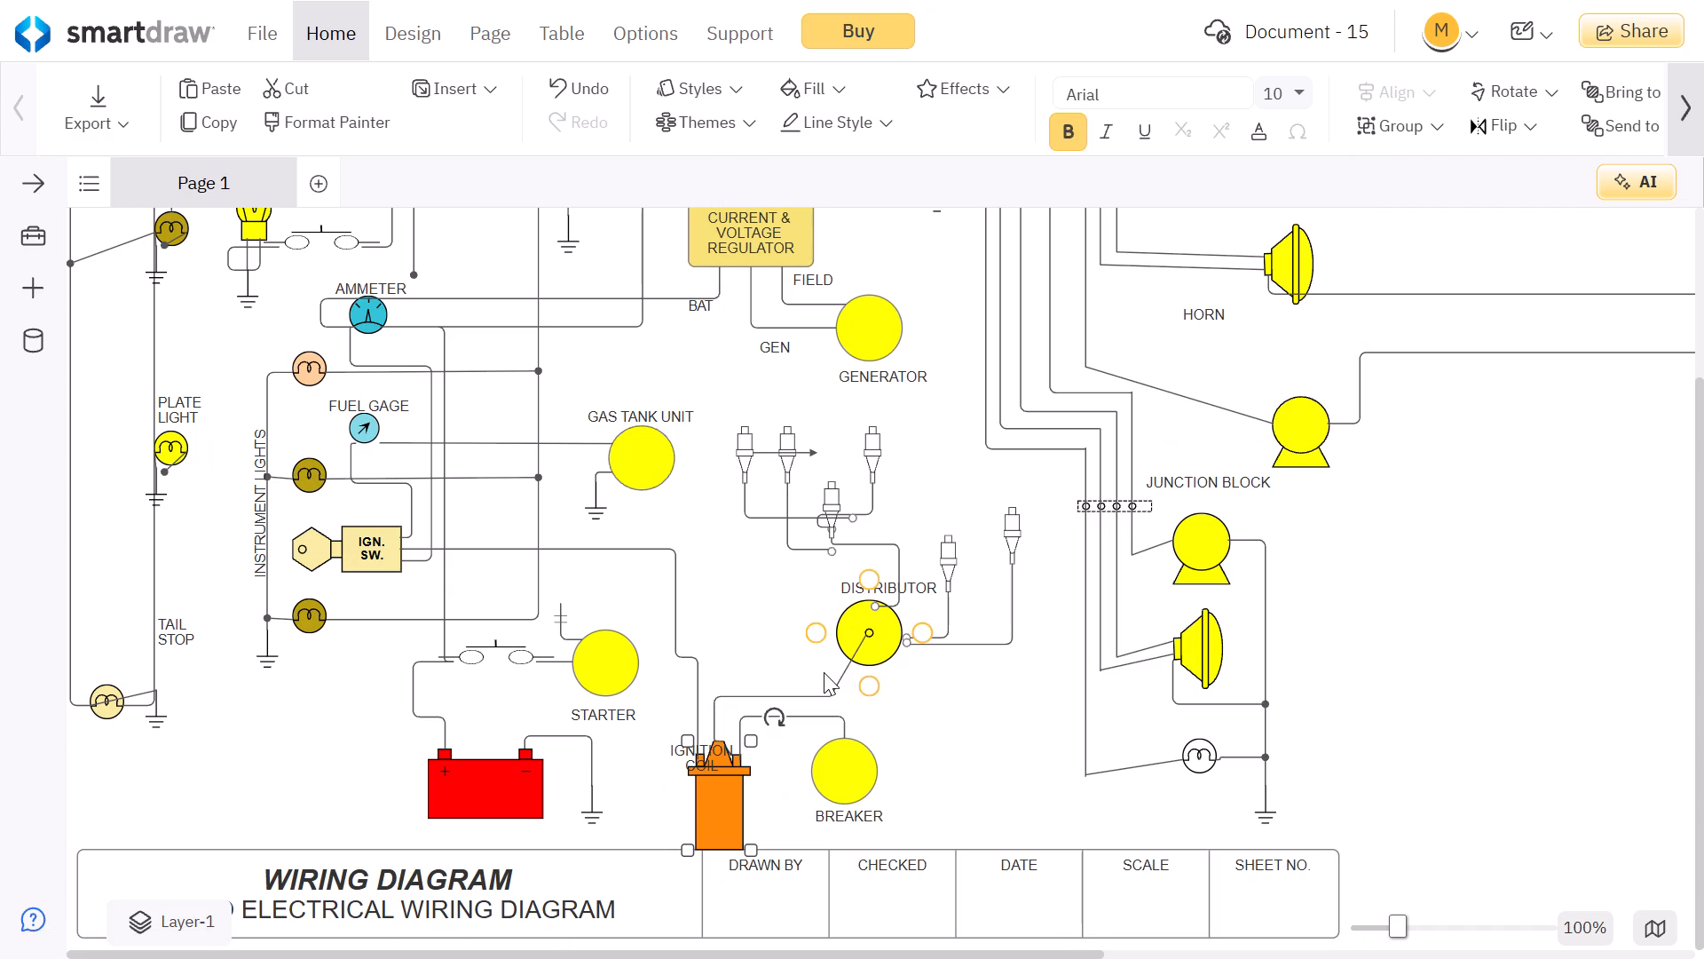
Move the IGNITION COIL label off the top of the coil to beside the coil's lower left side.
{"action": "left_click", "coordinate": [686, 755]}
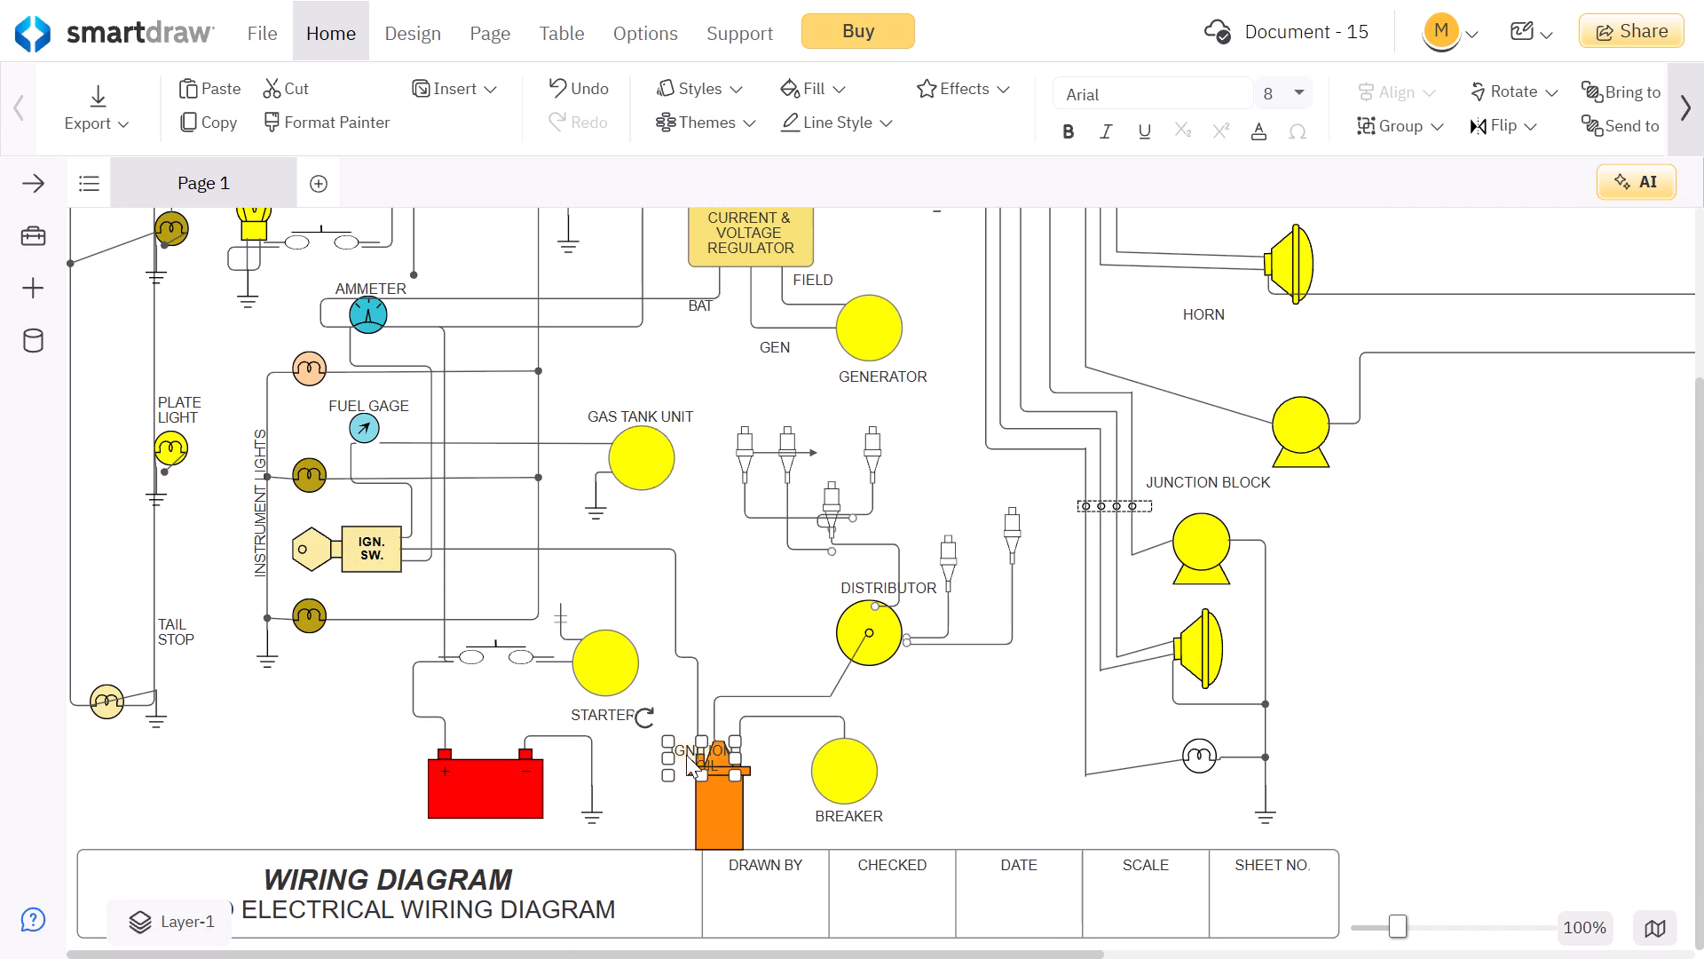
{"action": "left_click_drag", "start_coordinate": [686, 755], "coordinate": [652, 820]}
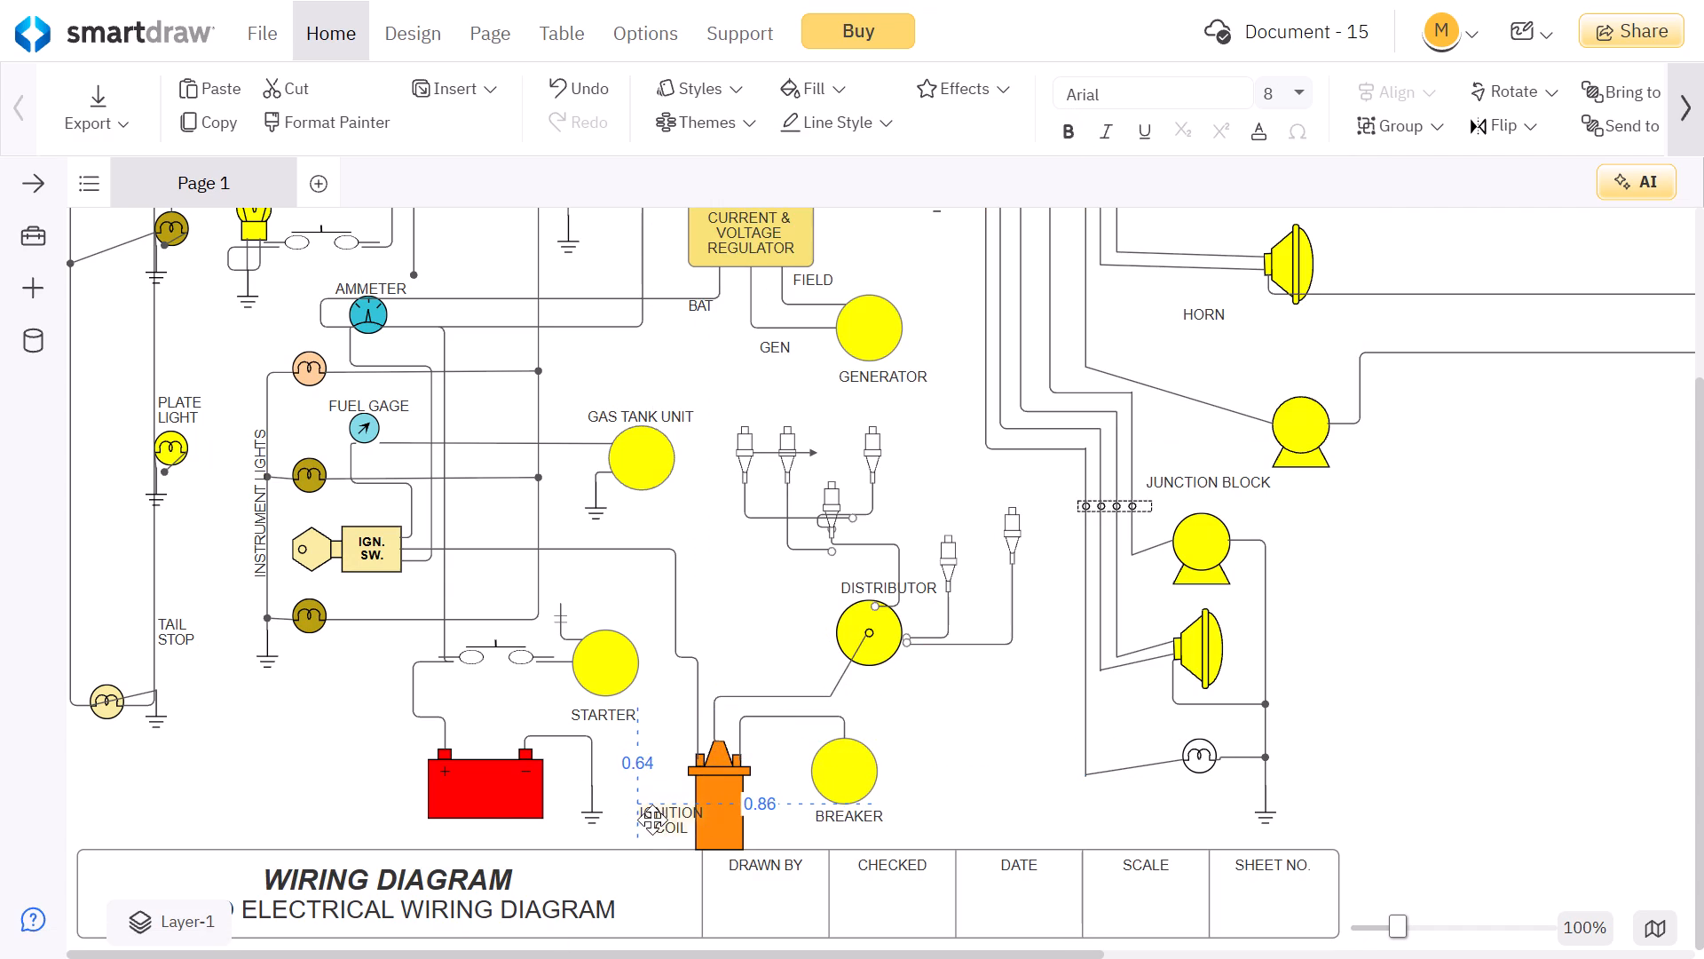
{"action": "left_click_drag", "start_coordinate": [652, 820], "coordinate": [652, 822]}
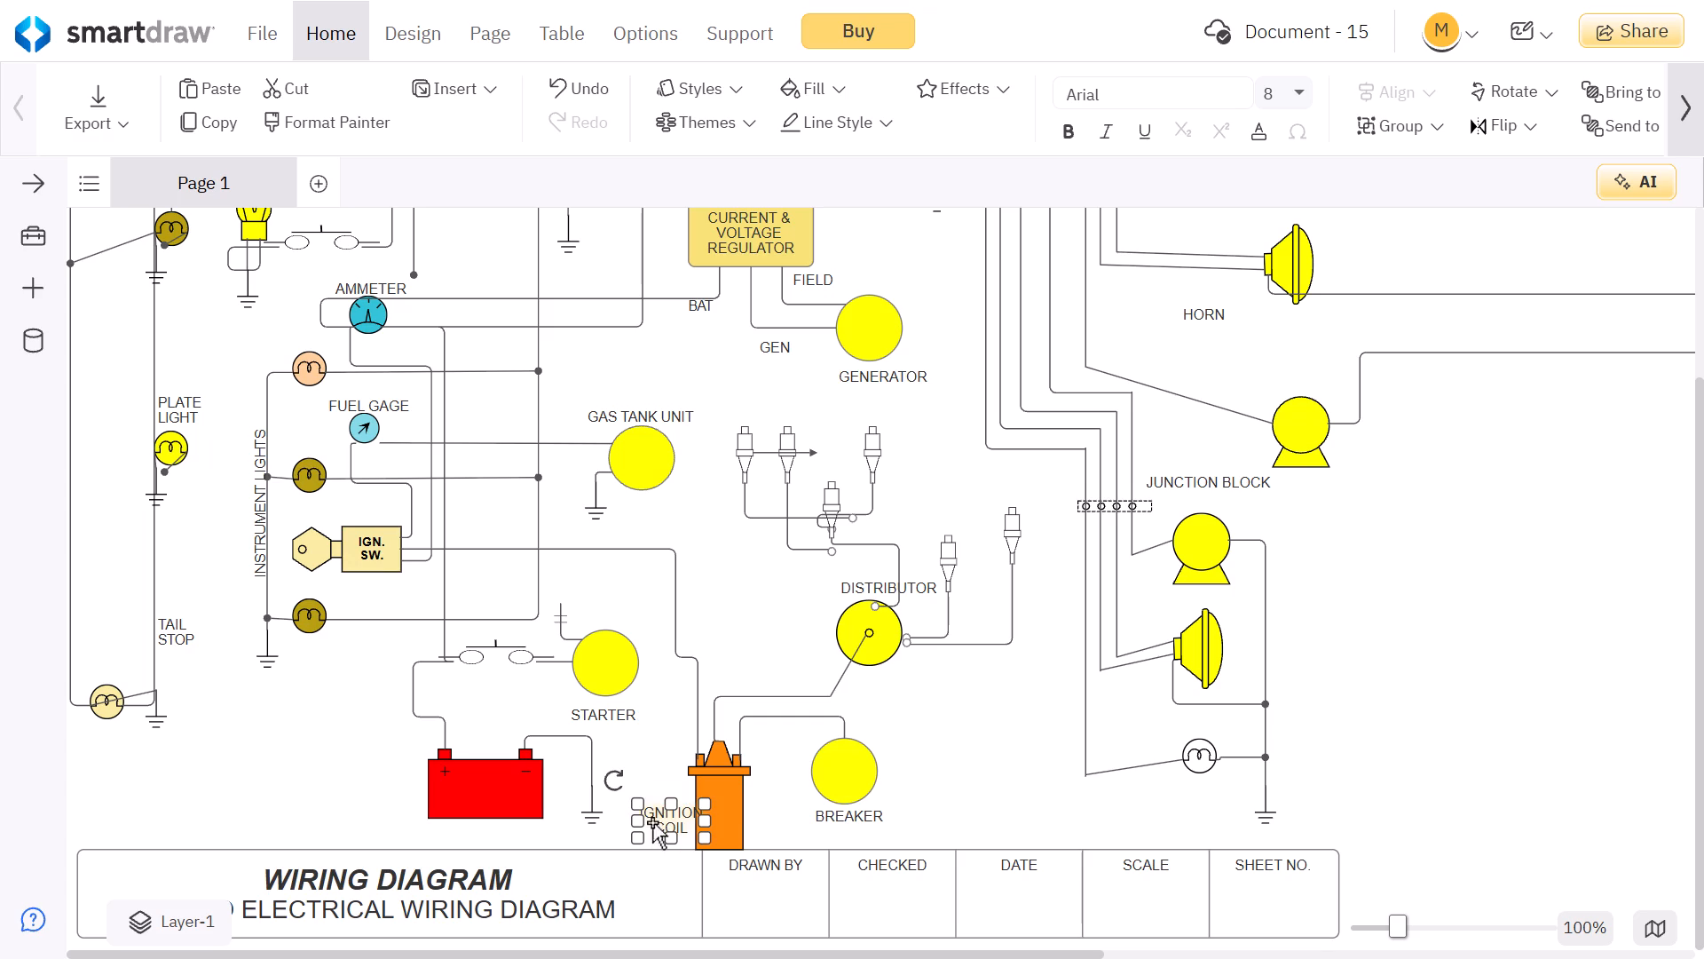
Move the unfilled lamp beneath the lower headlight down slightly, level with the end of its feed wire.
{"action": "scroll", "coordinate": [1017, 657], "scroll_direction": "left", "scroll_amount": 1}
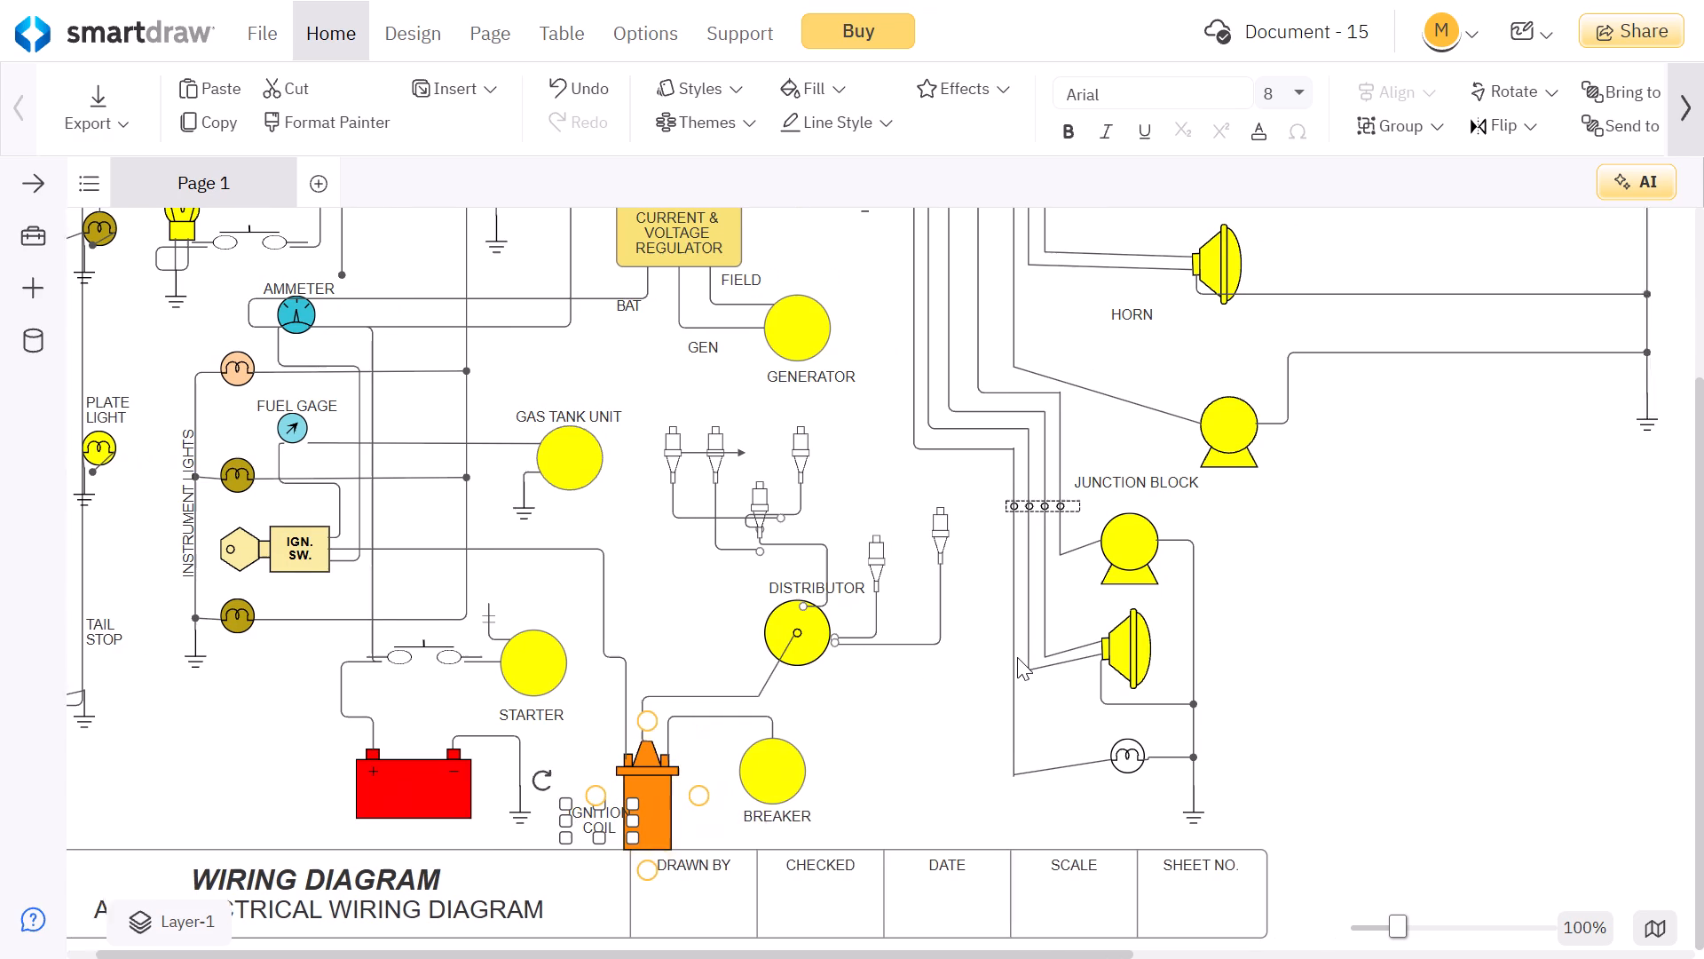
{"action": "scroll", "coordinate": [1017, 657], "scroll_direction": "left", "scroll_amount": 1}
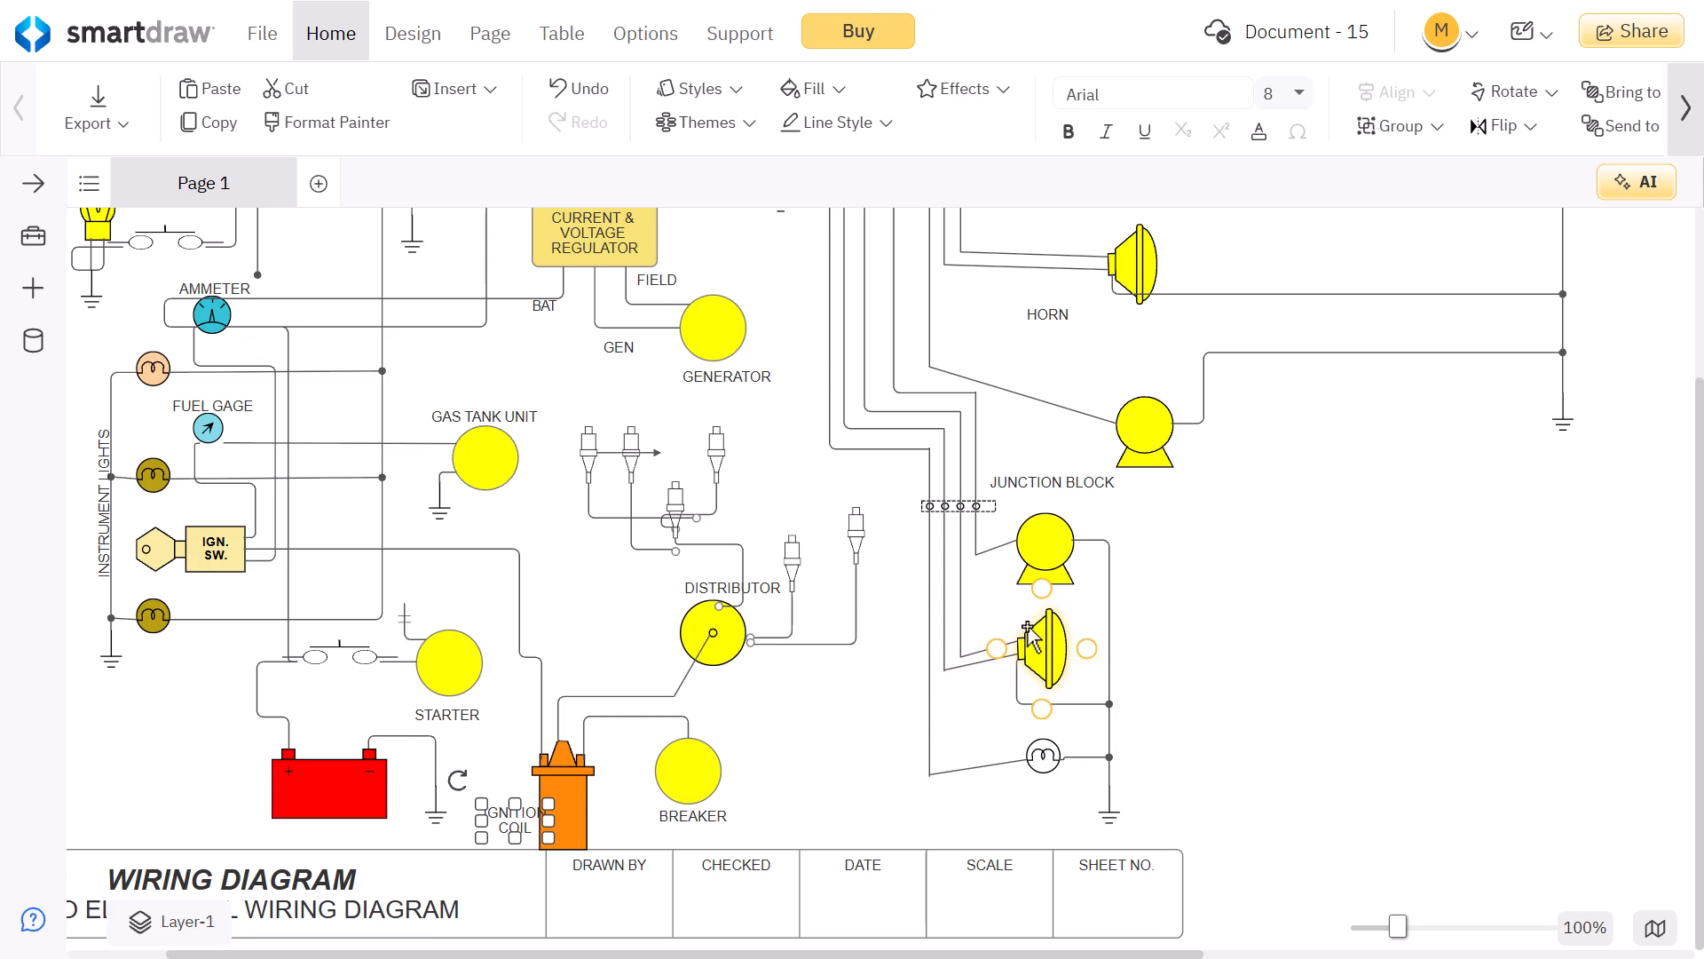
{"action": "scroll", "coordinate": [1027, 626], "scroll_direction": "up", "scroll_amount": 1}
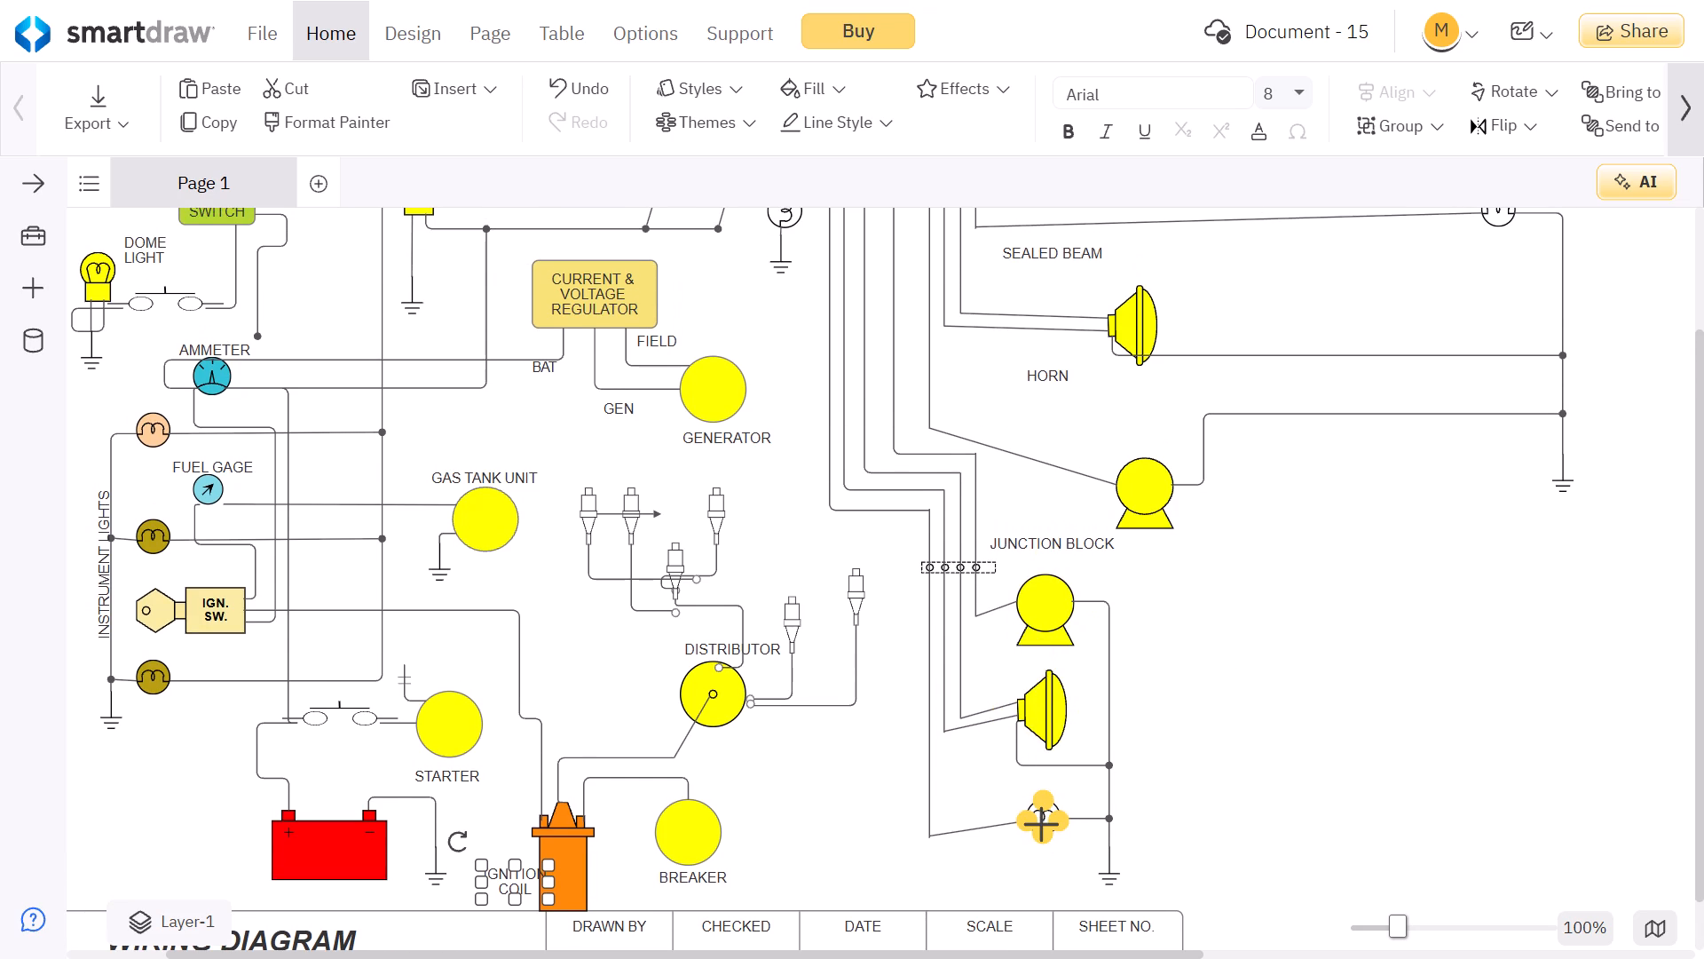
{"action": "left_click_drag", "start_coordinate": [1045, 814], "coordinate": [1045, 832]}
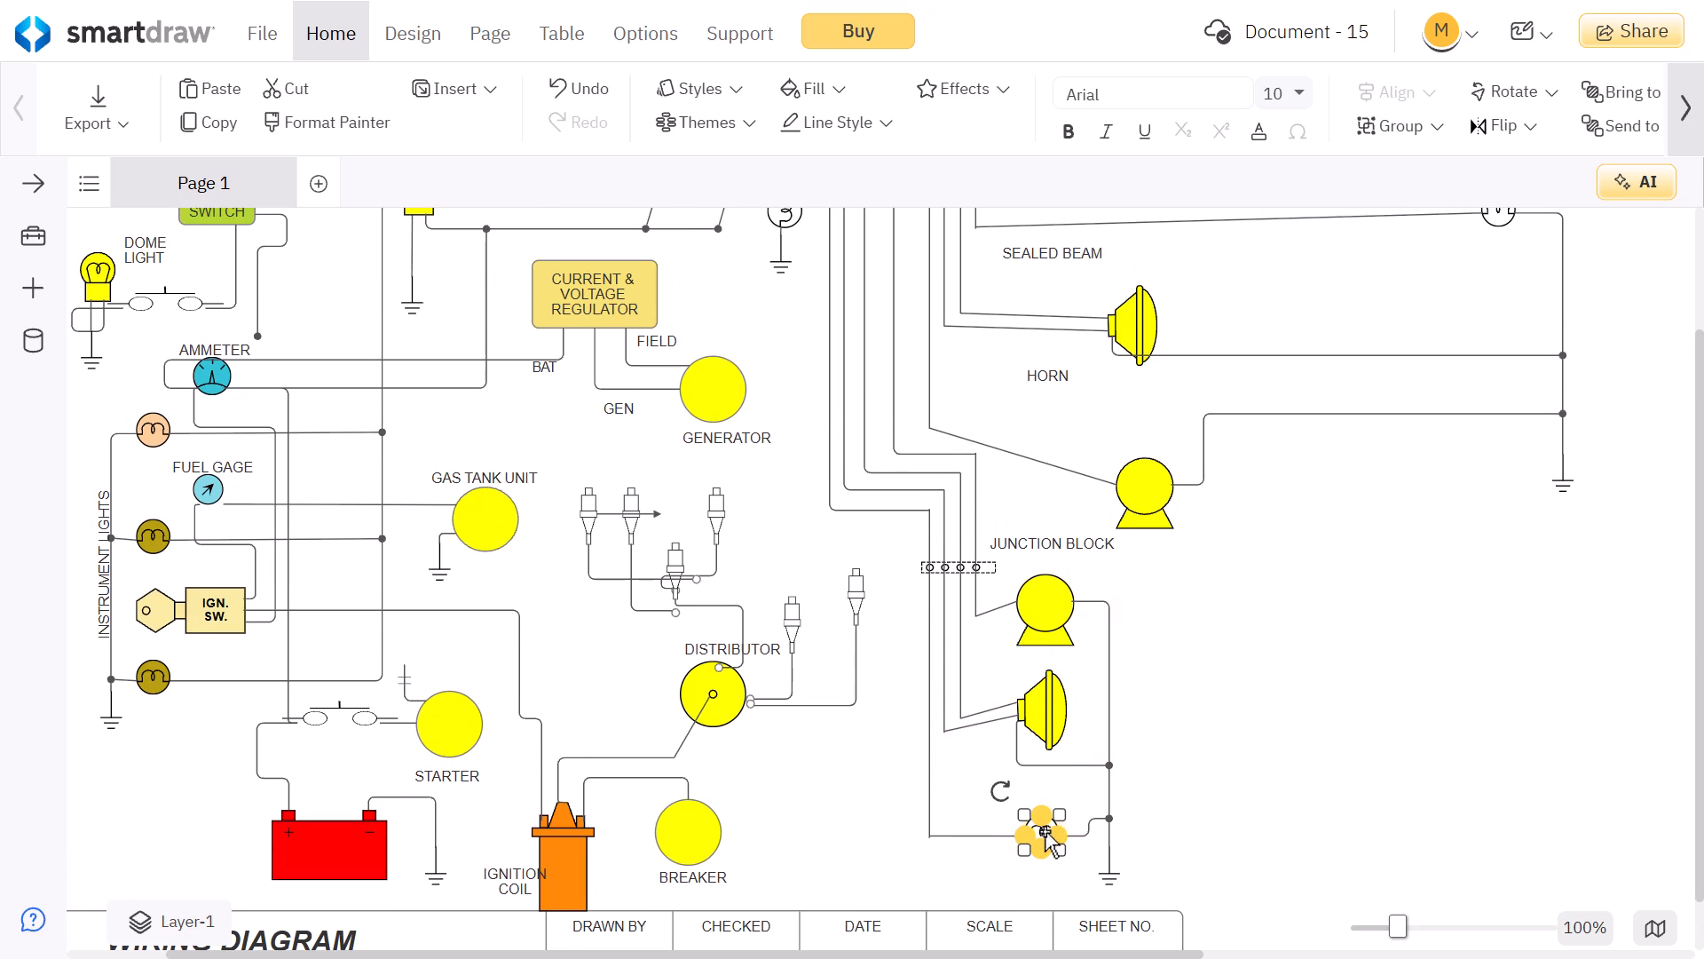
Fill the lamp beneath the lower headlight with the lightest gray from the standard colors.
{"action": "right_click", "coordinate": [1045, 831]}
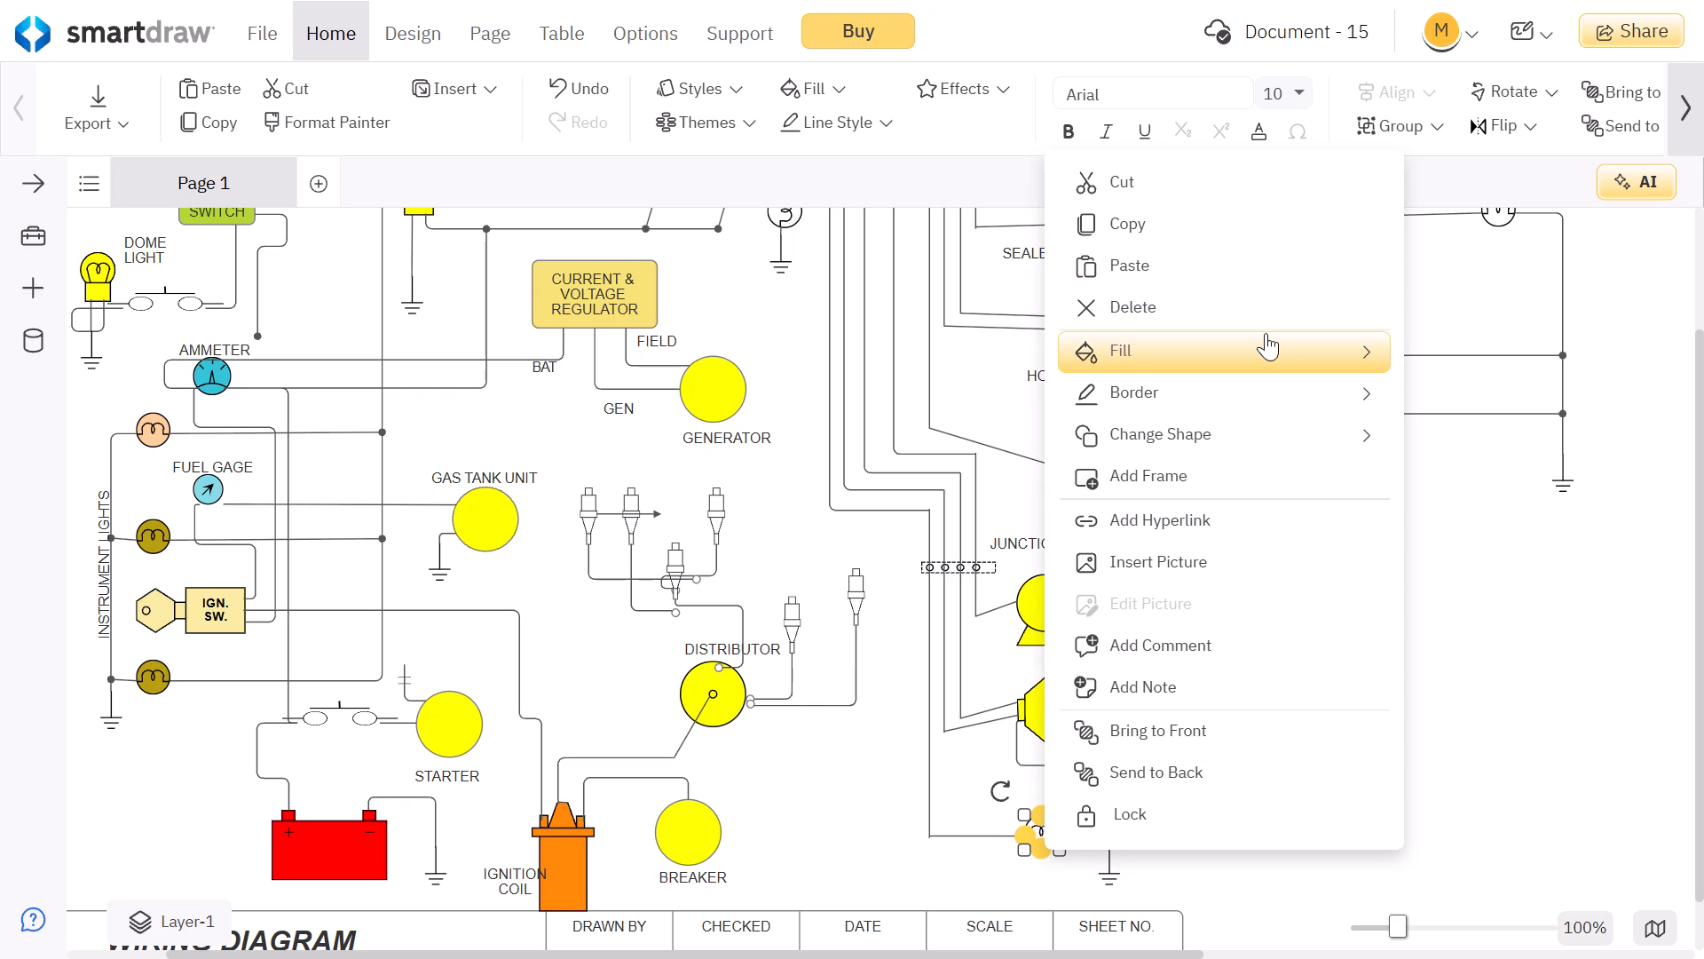
{"action": "left_click", "coordinate": [1266, 333]}
{"action": "left_click", "coordinate": [1439, 319]}
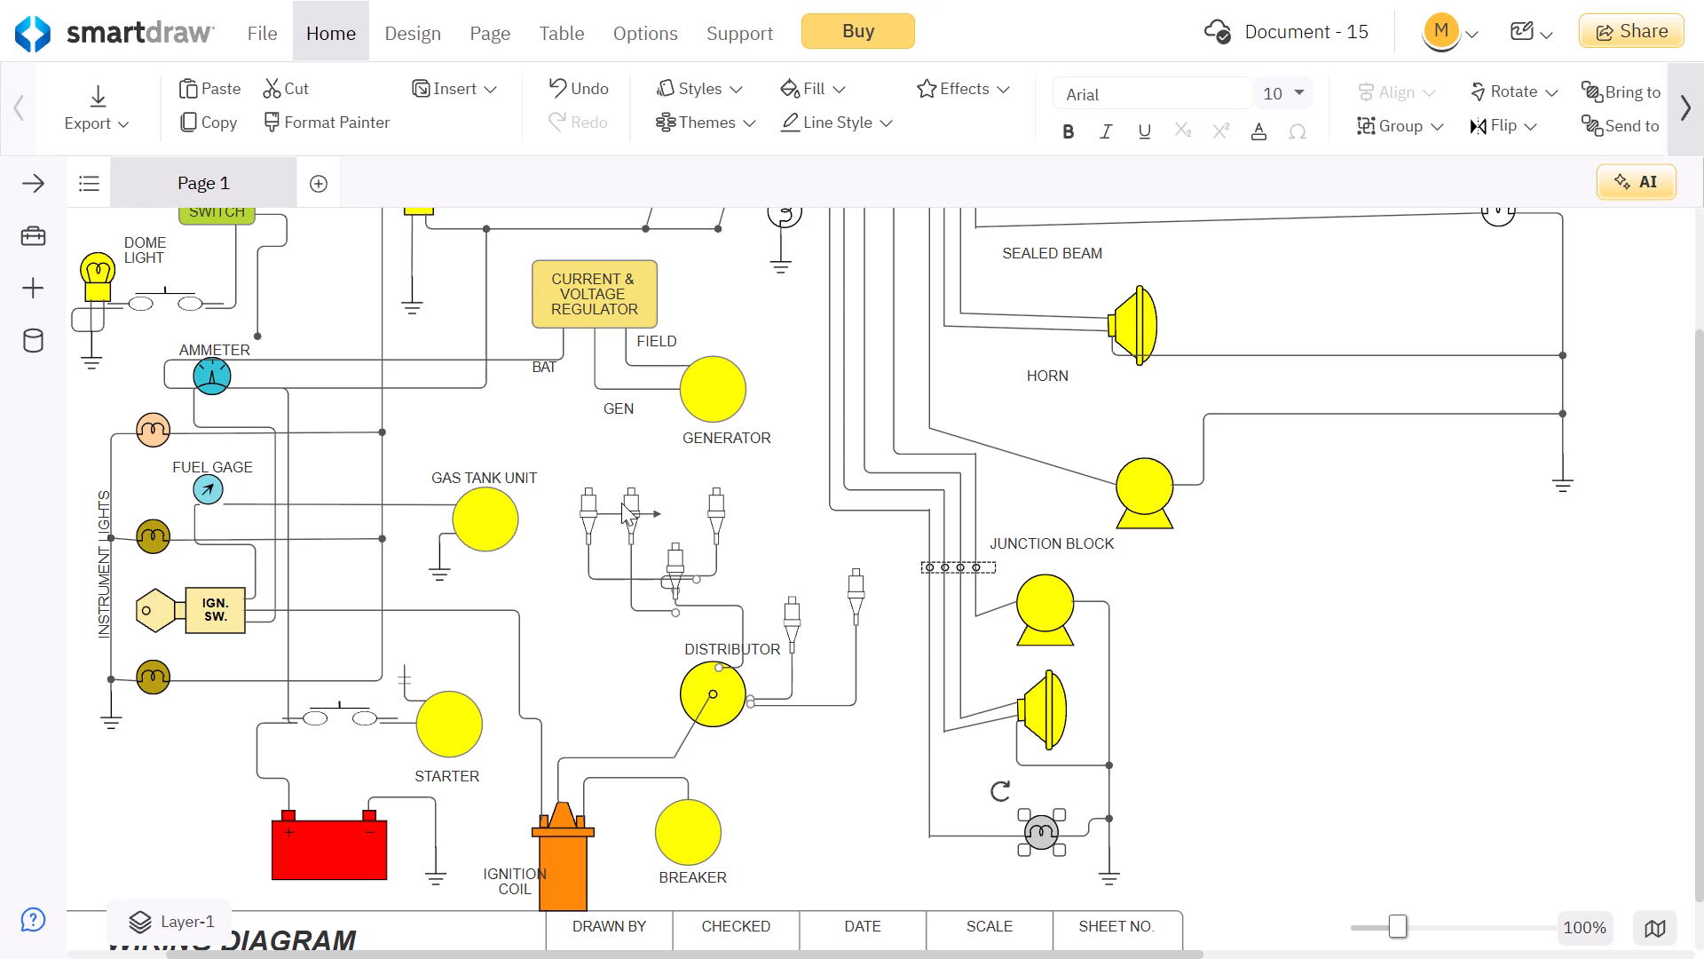
Fill the foot selector switch box with the pale yellow from the recent fills.
{"action": "scroll", "coordinate": [395, 546], "scroll_direction": "right", "scroll_amount": 1}
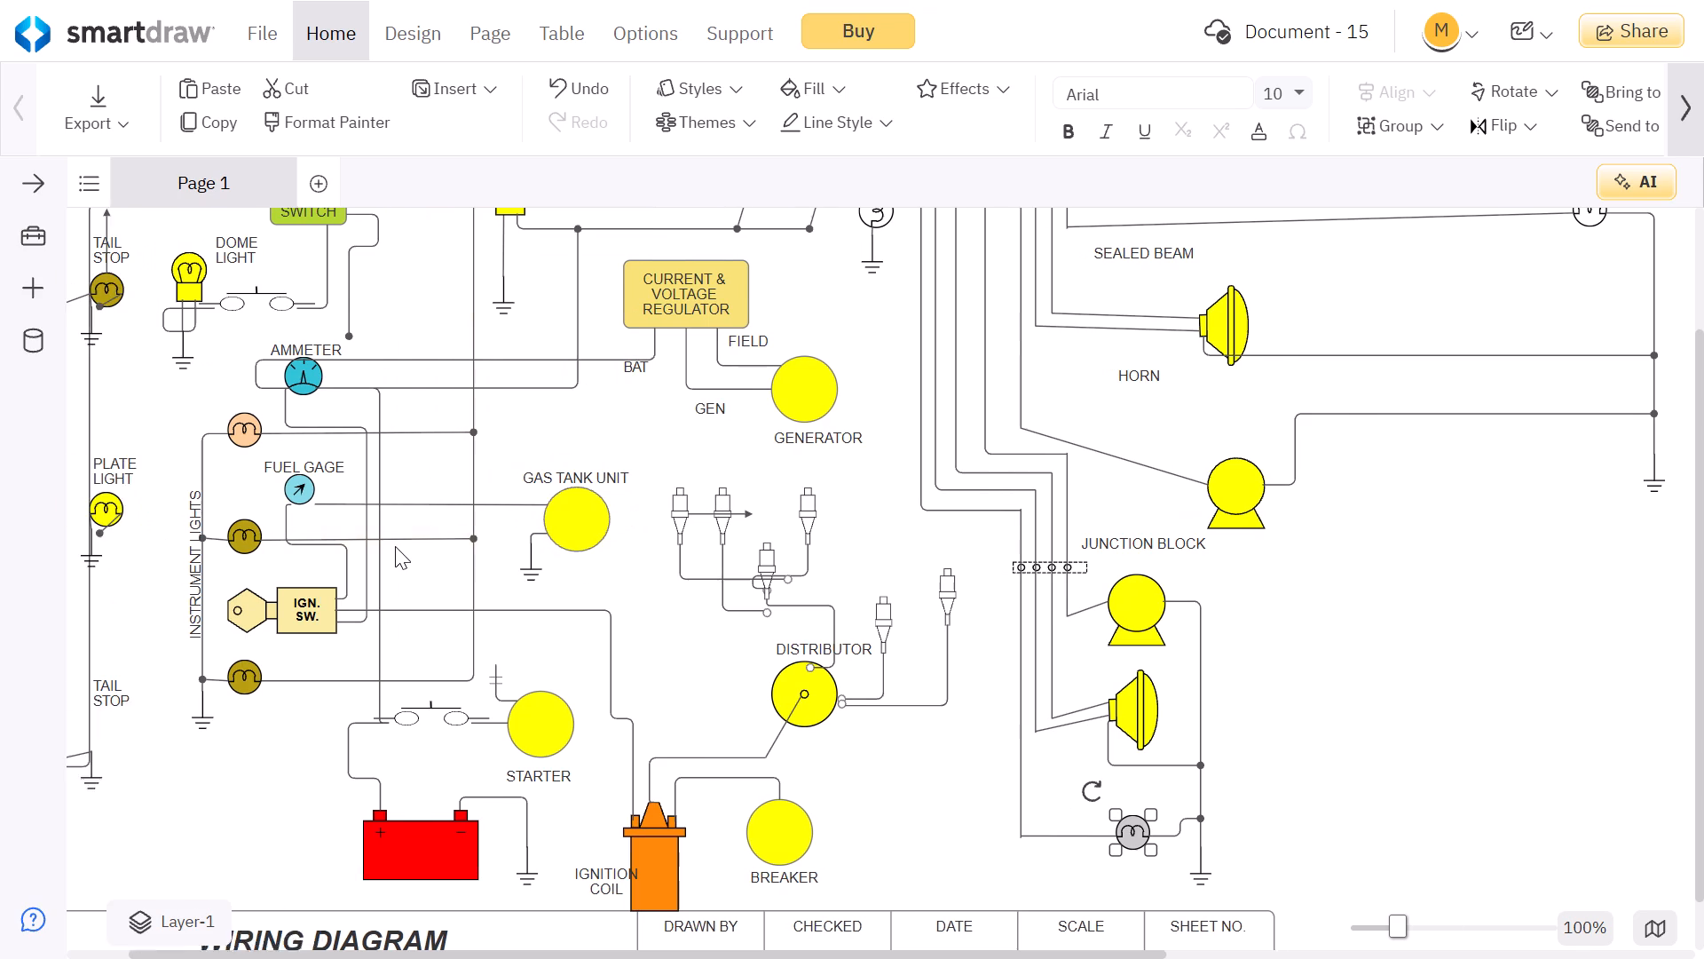
{"action": "scroll", "coordinate": [395, 546], "scroll_direction": "right", "scroll_amount": 3}
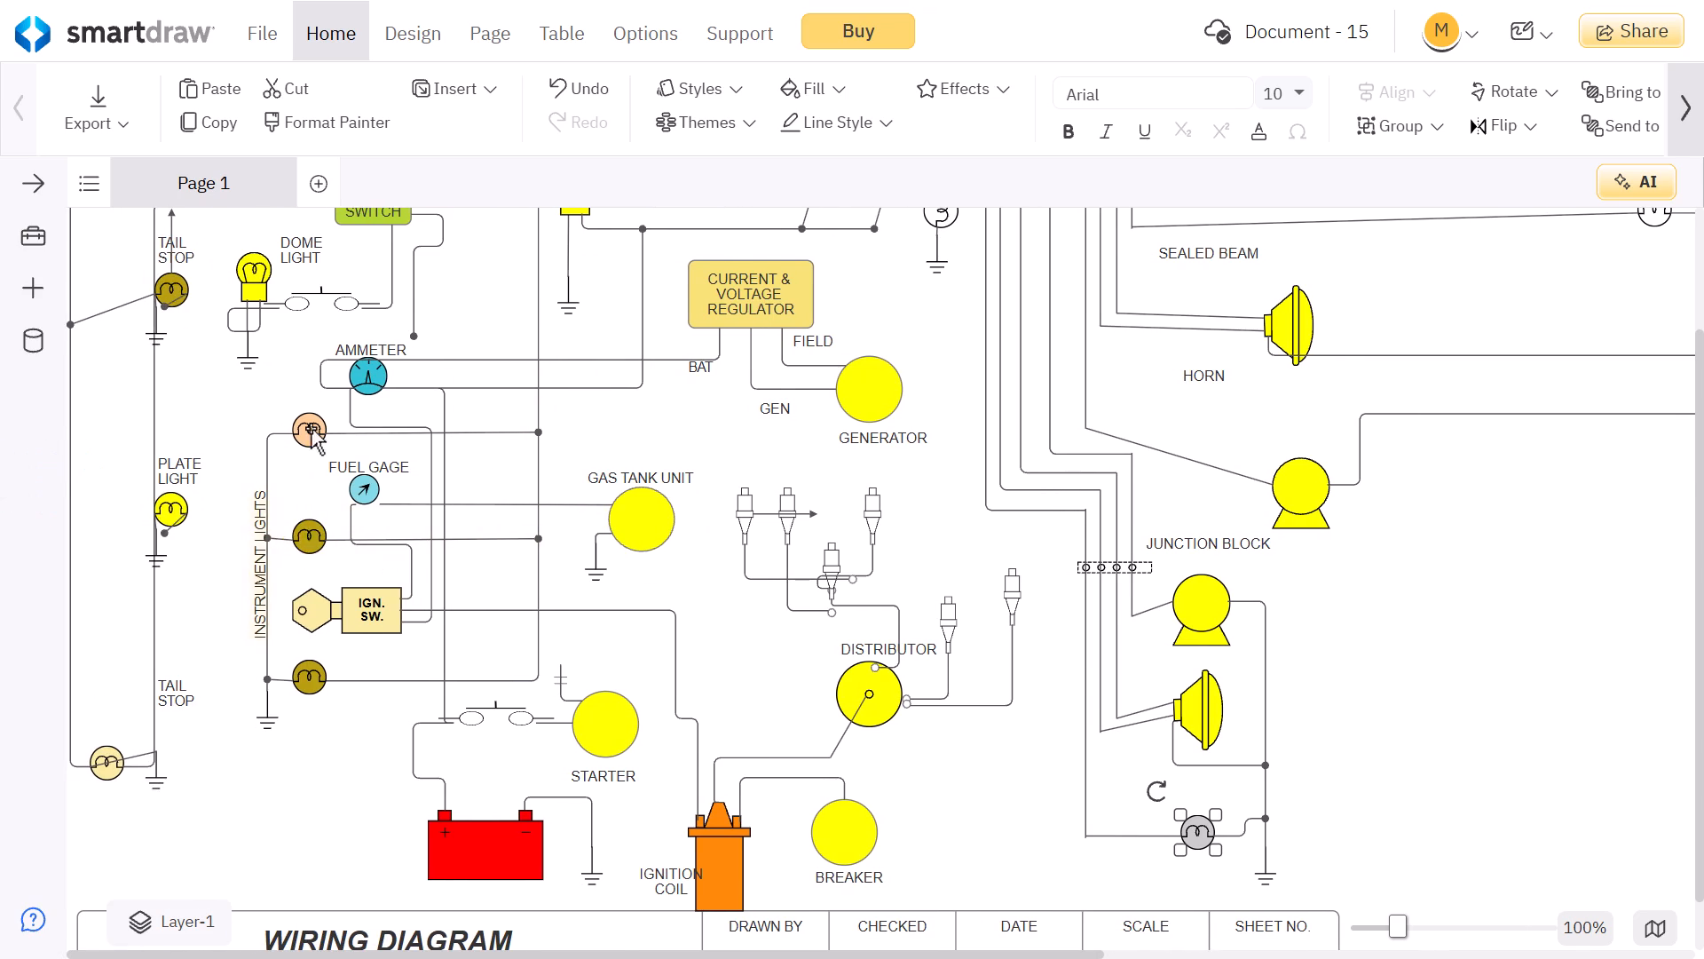
{"action": "scroll", "coordinate": [311, 428], "scroll_direction": "up", "scroll_amount": 3}
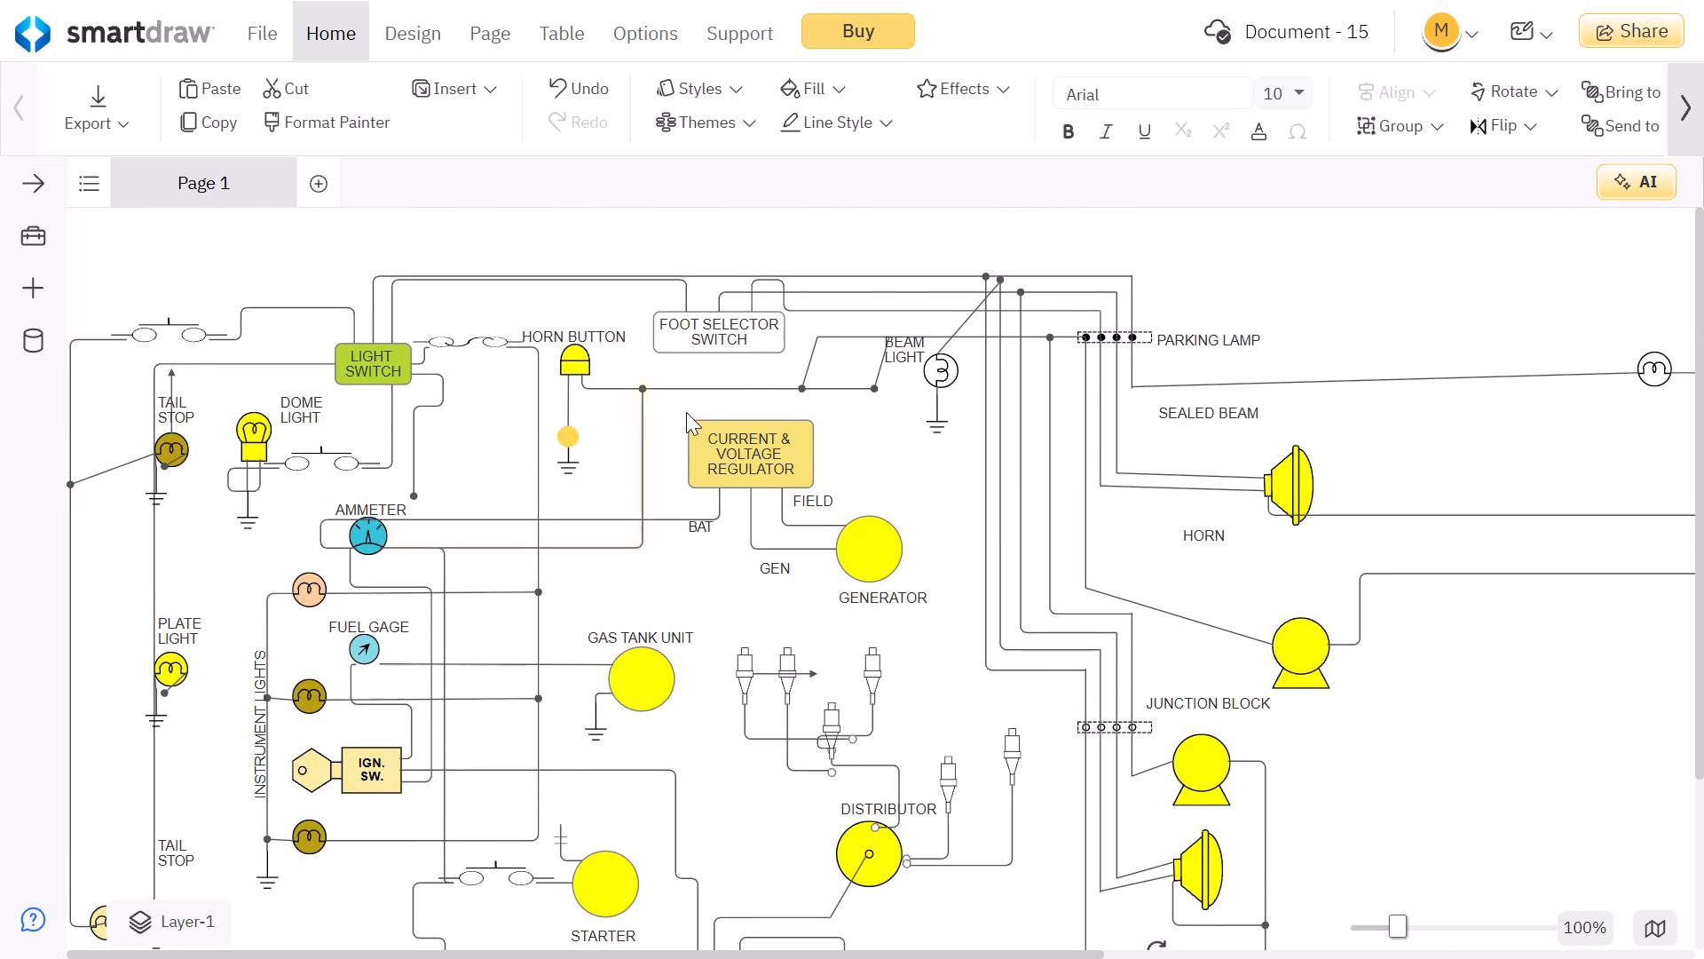
{"action": "left_click", "coordinate": [684, 341]}
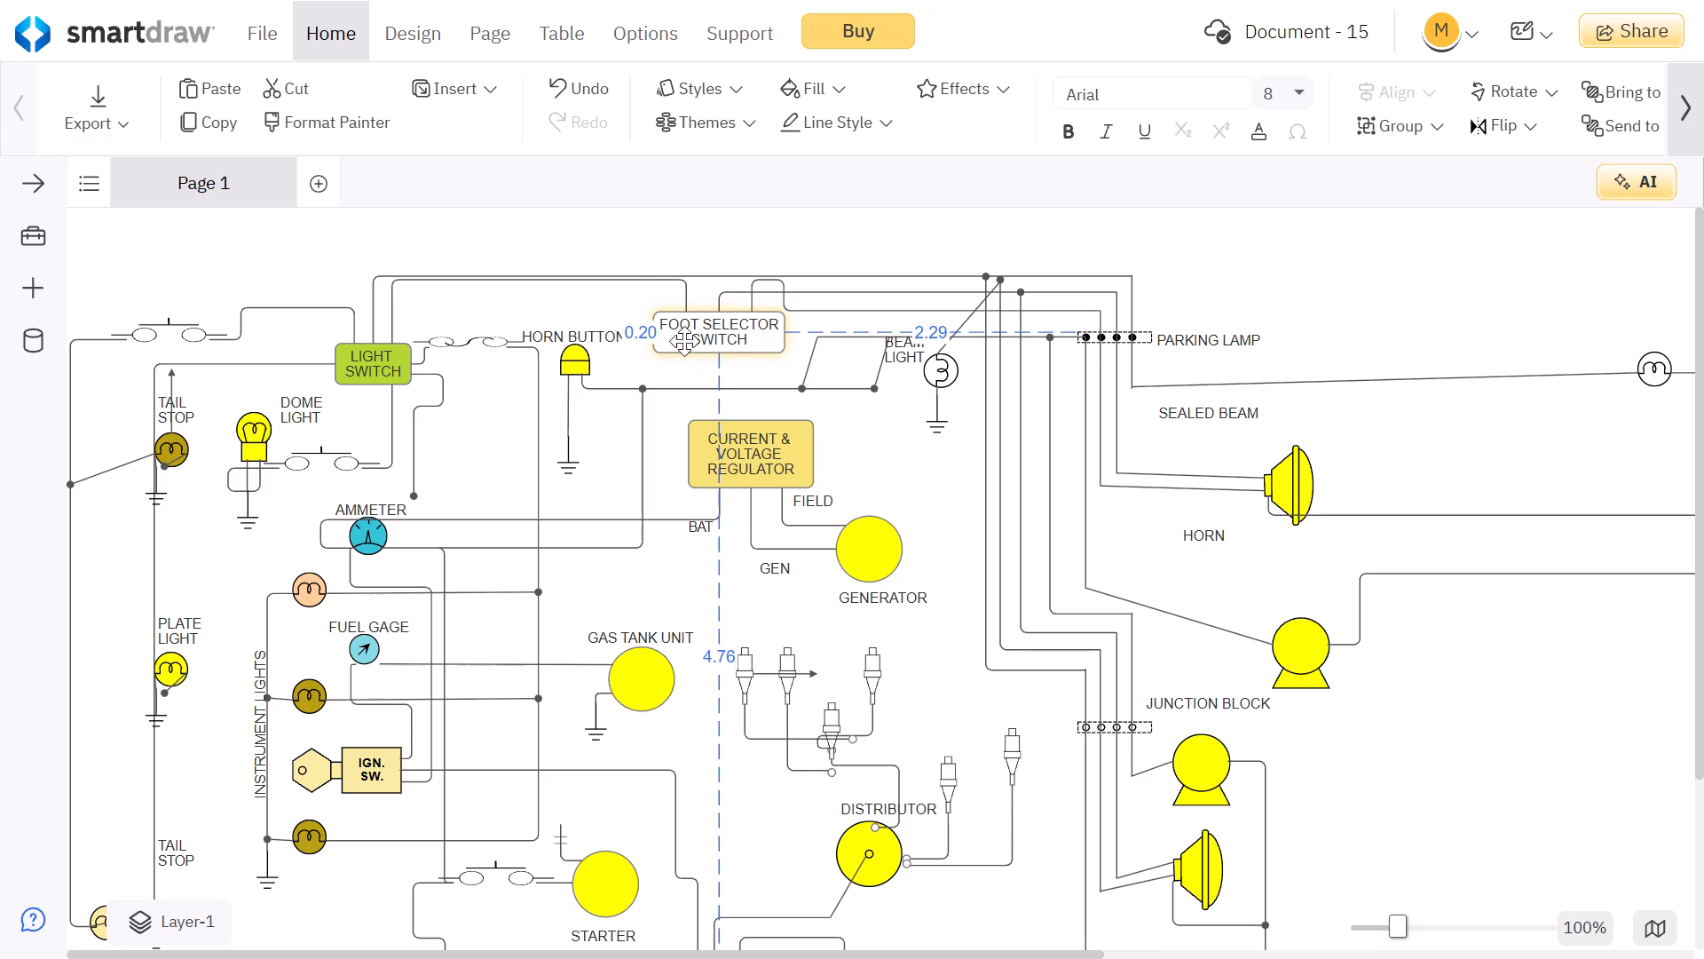
{"action": "right_click", "coordinate": [684, 341]}
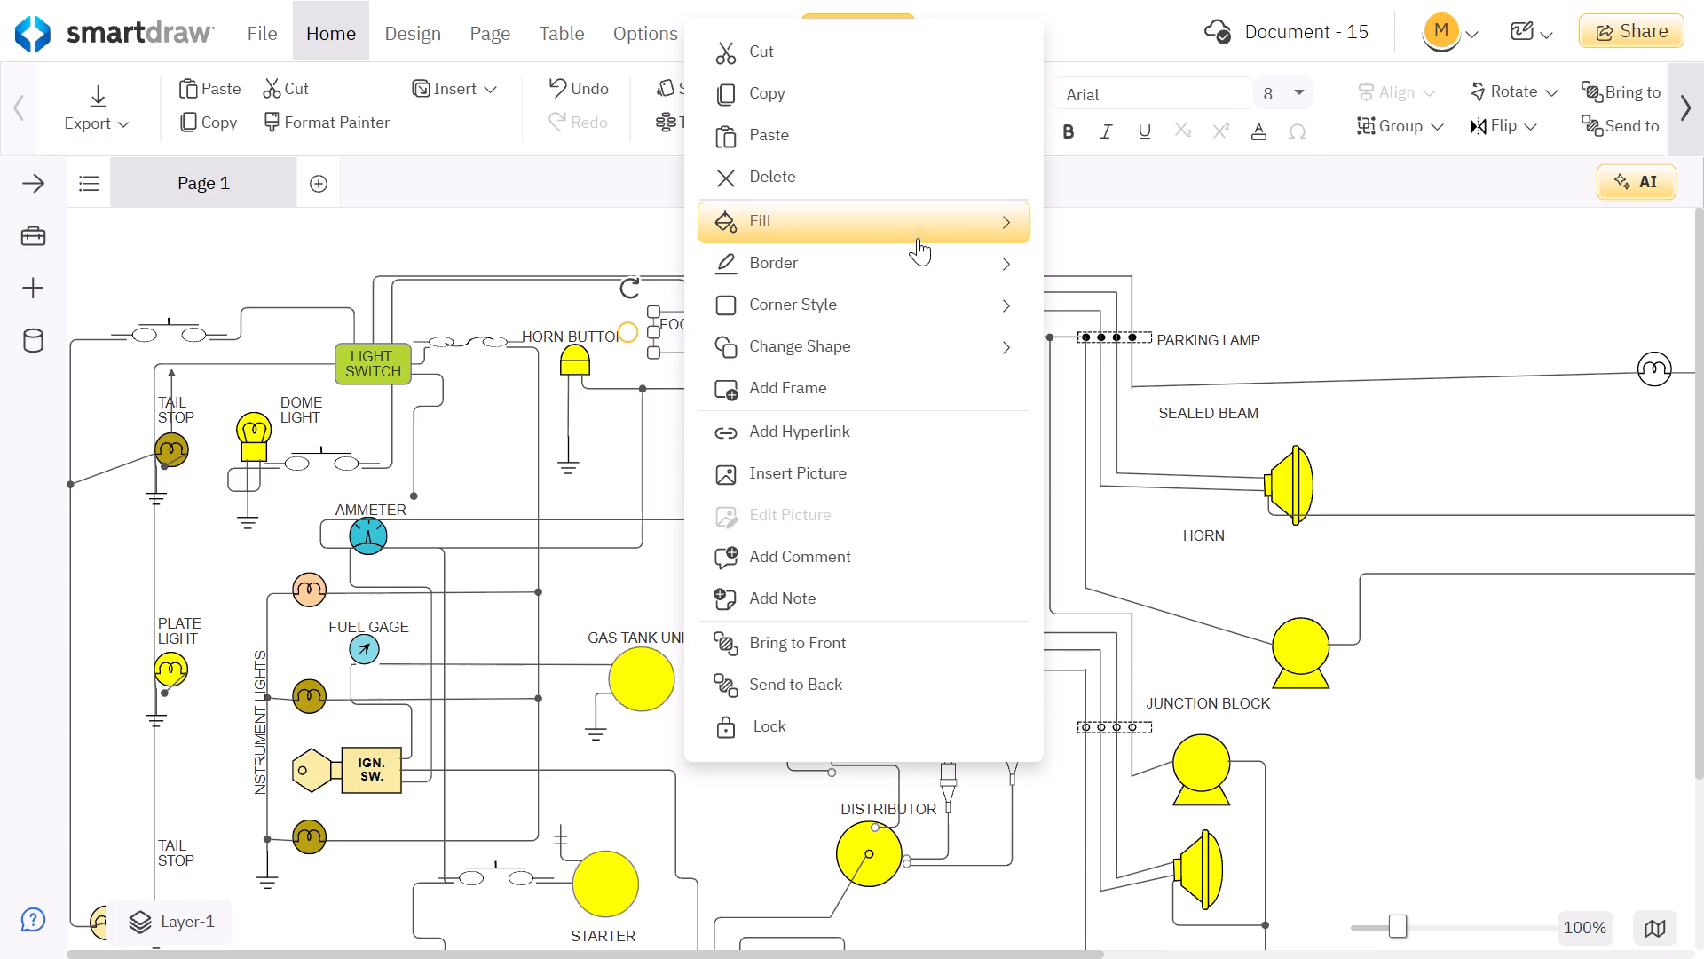
{"action": "left_click", "coordinate": [918, 238]}
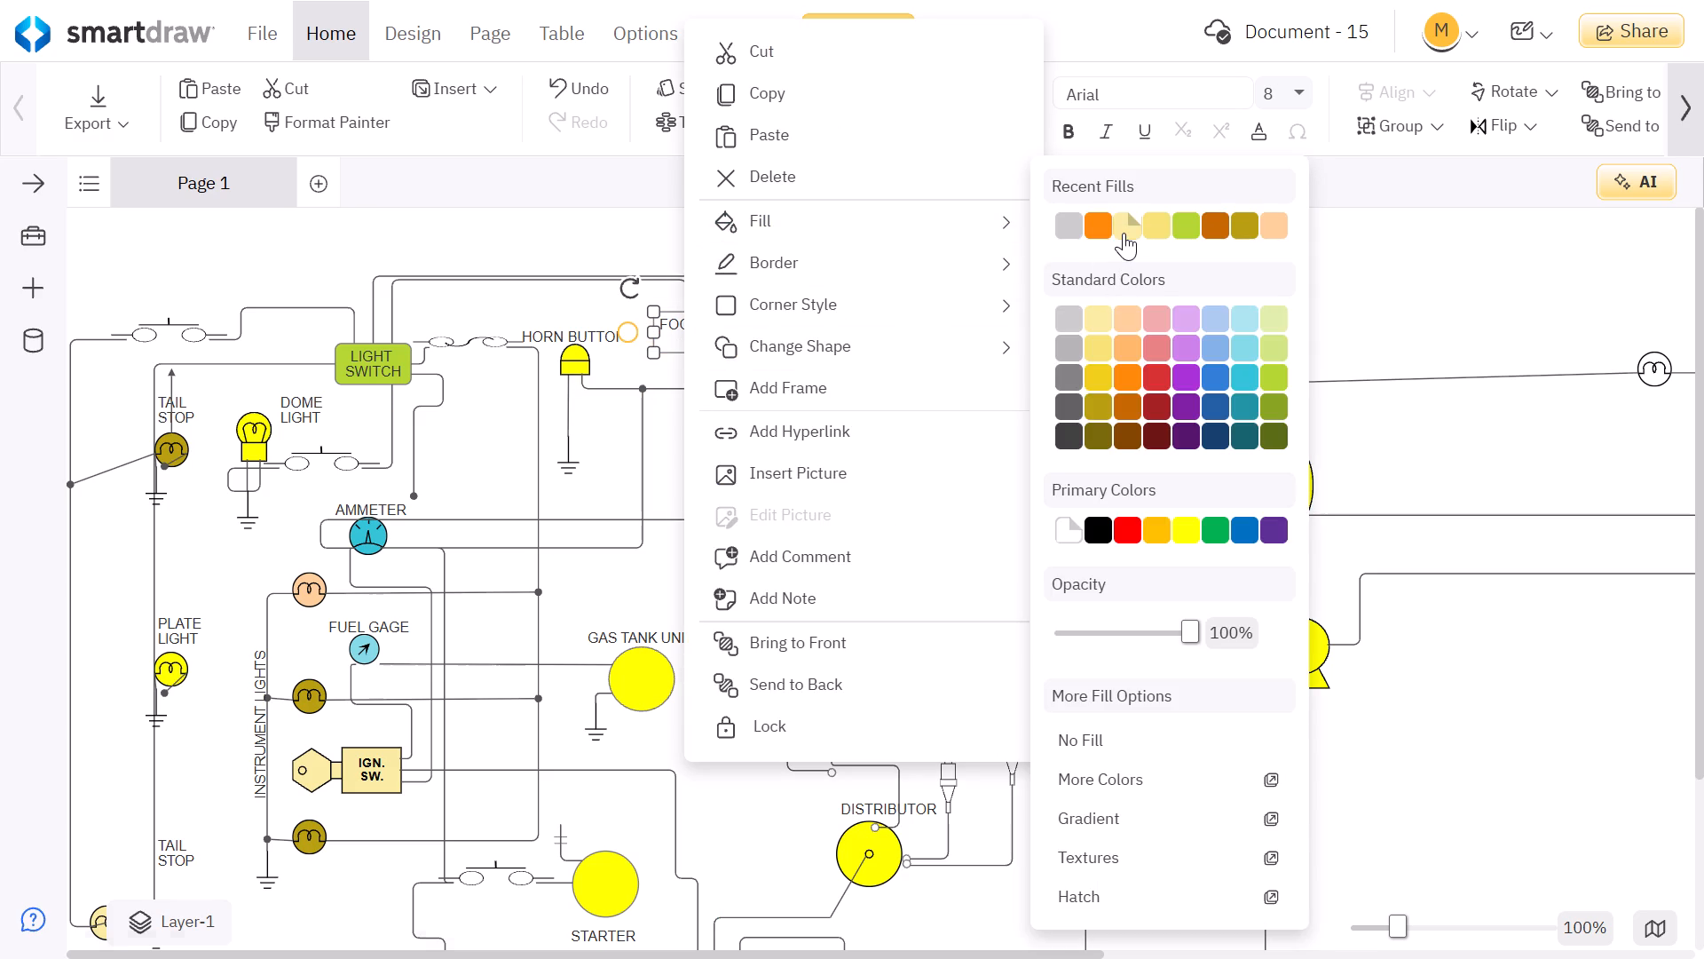
{"action": "left_click", "coordinate": [1124, 233]}
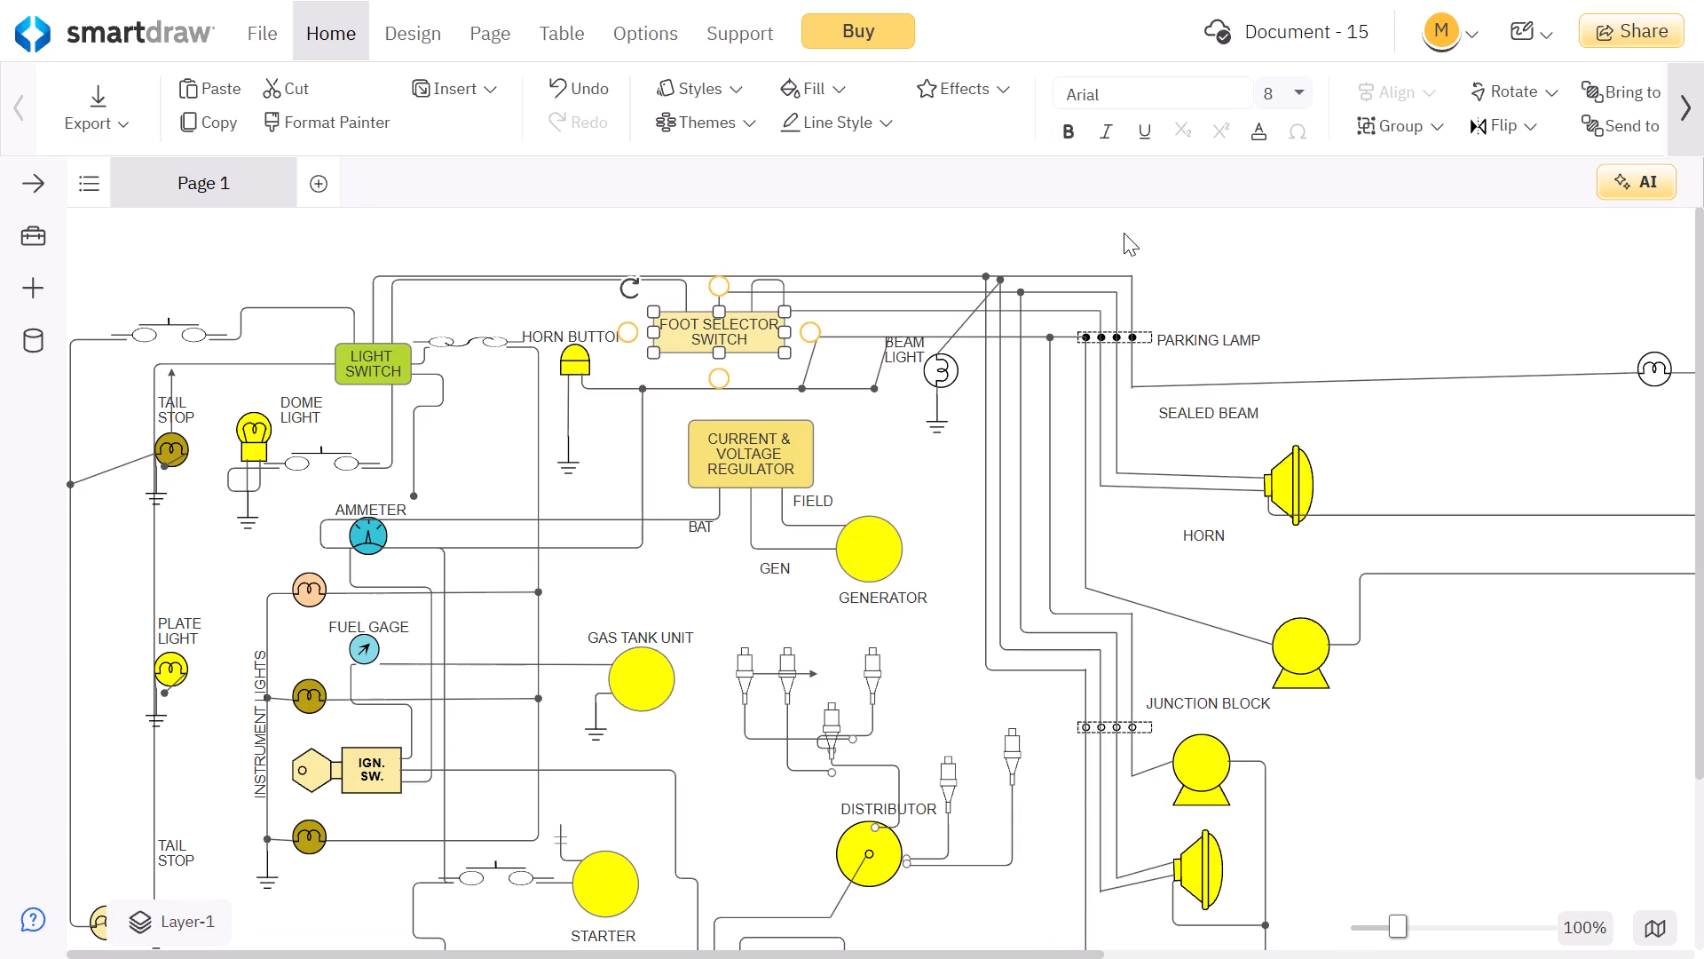
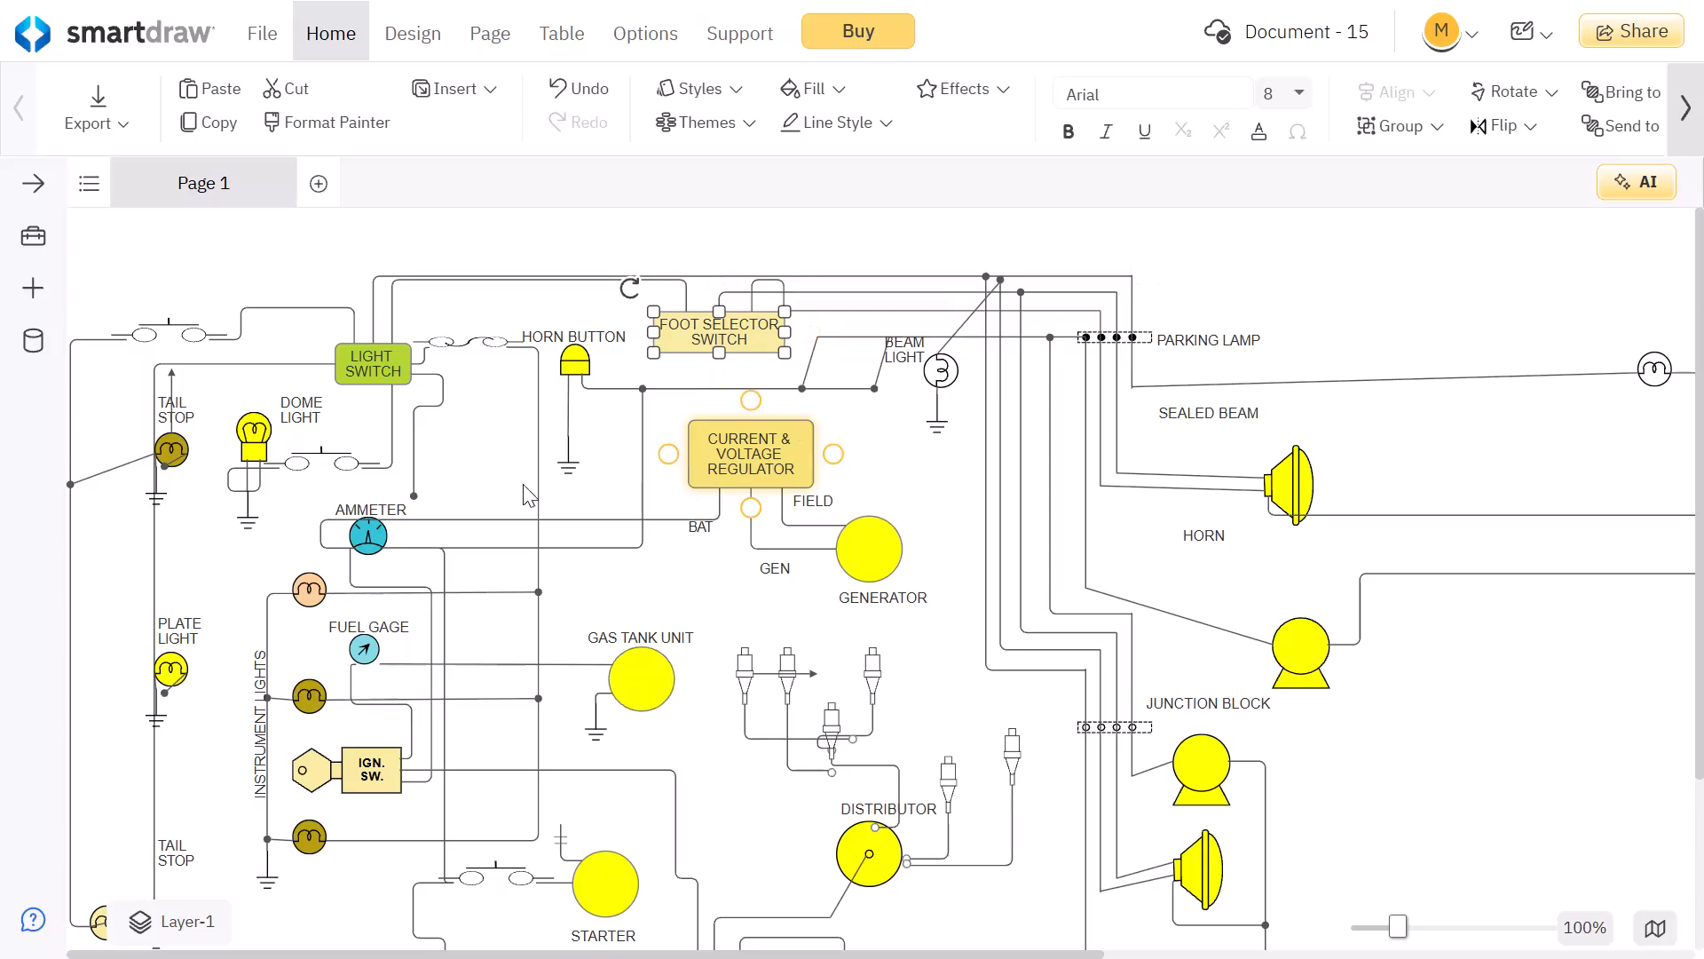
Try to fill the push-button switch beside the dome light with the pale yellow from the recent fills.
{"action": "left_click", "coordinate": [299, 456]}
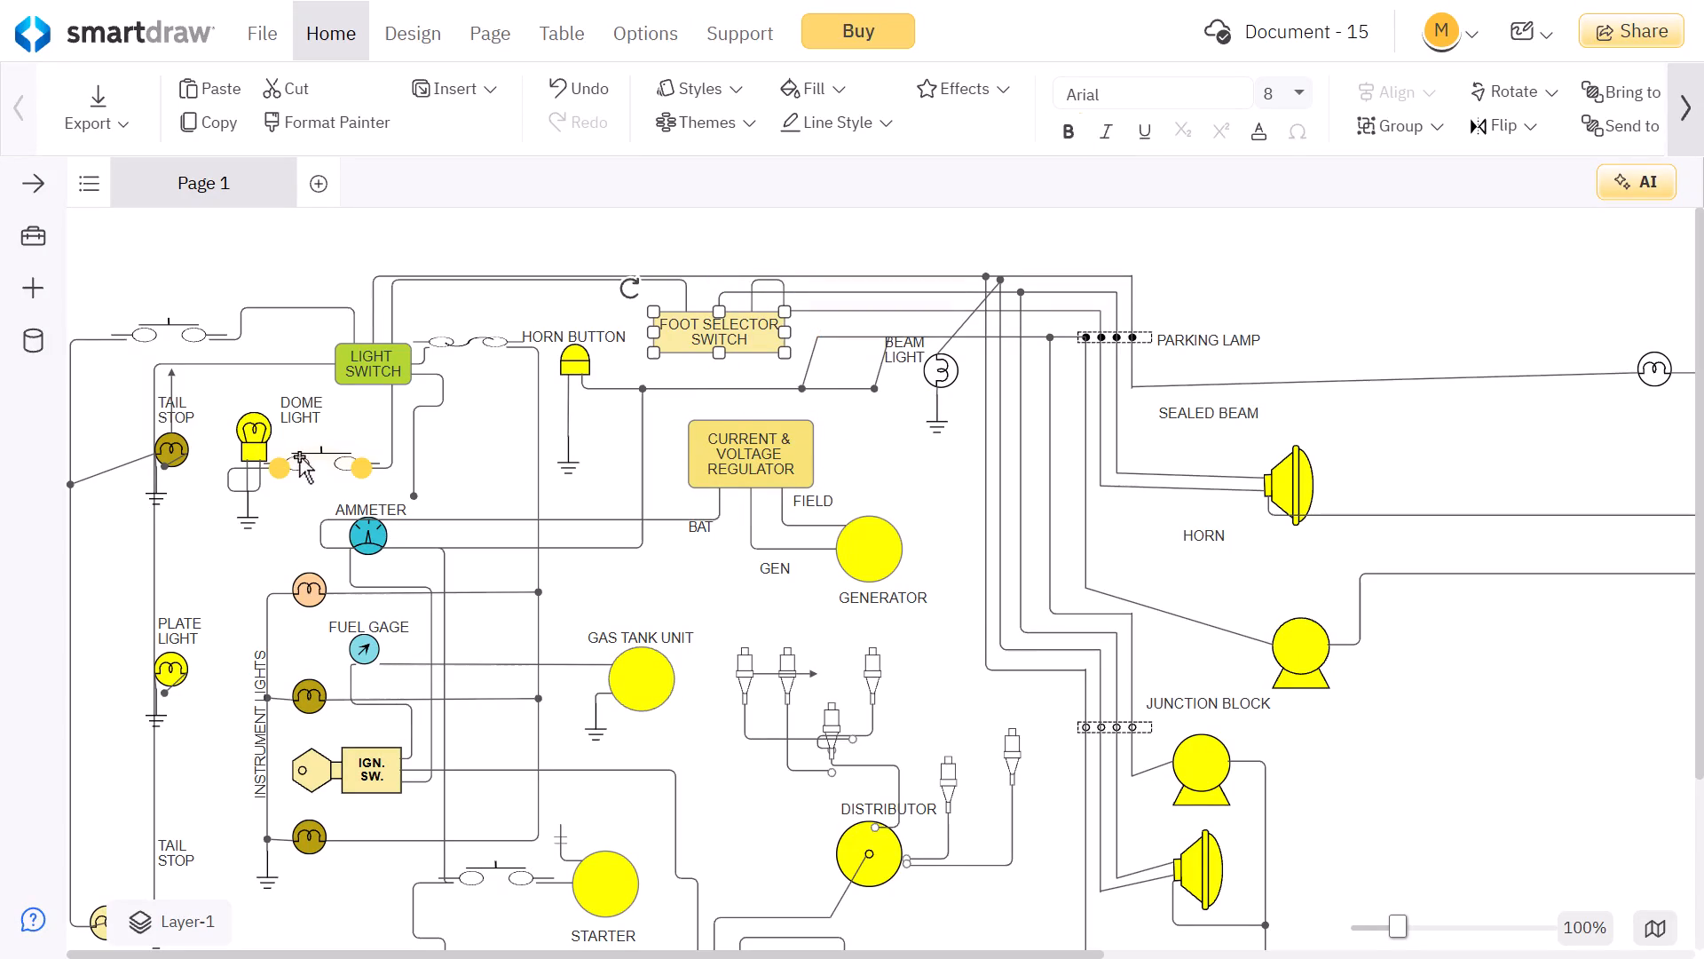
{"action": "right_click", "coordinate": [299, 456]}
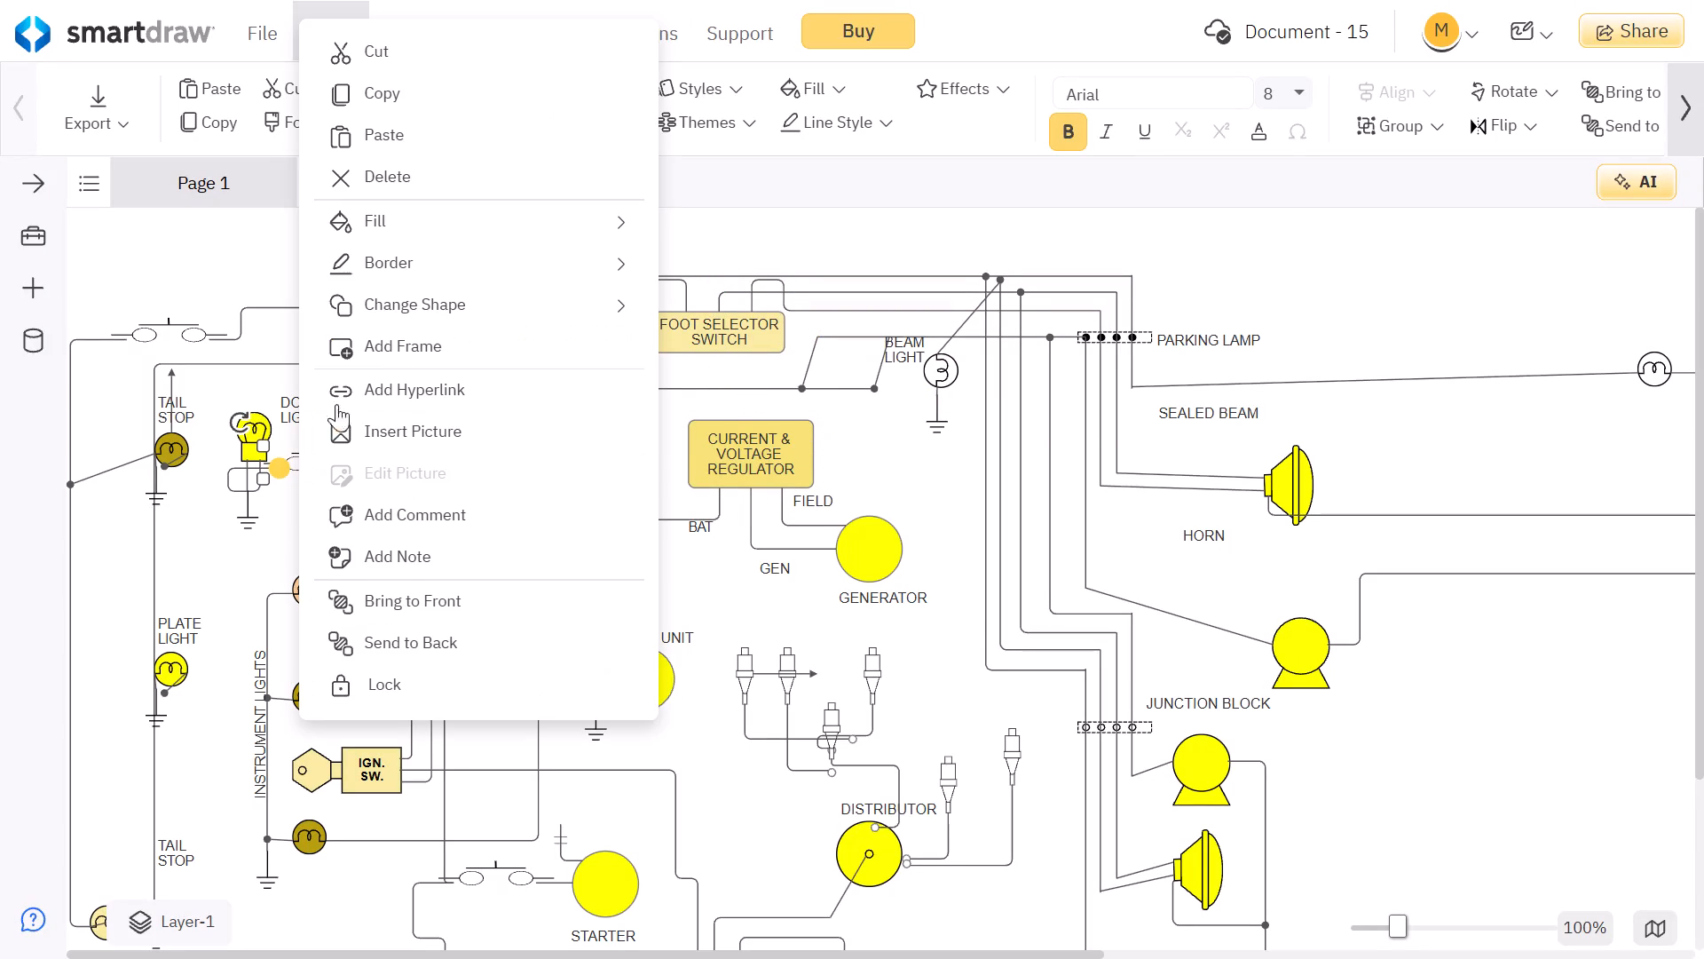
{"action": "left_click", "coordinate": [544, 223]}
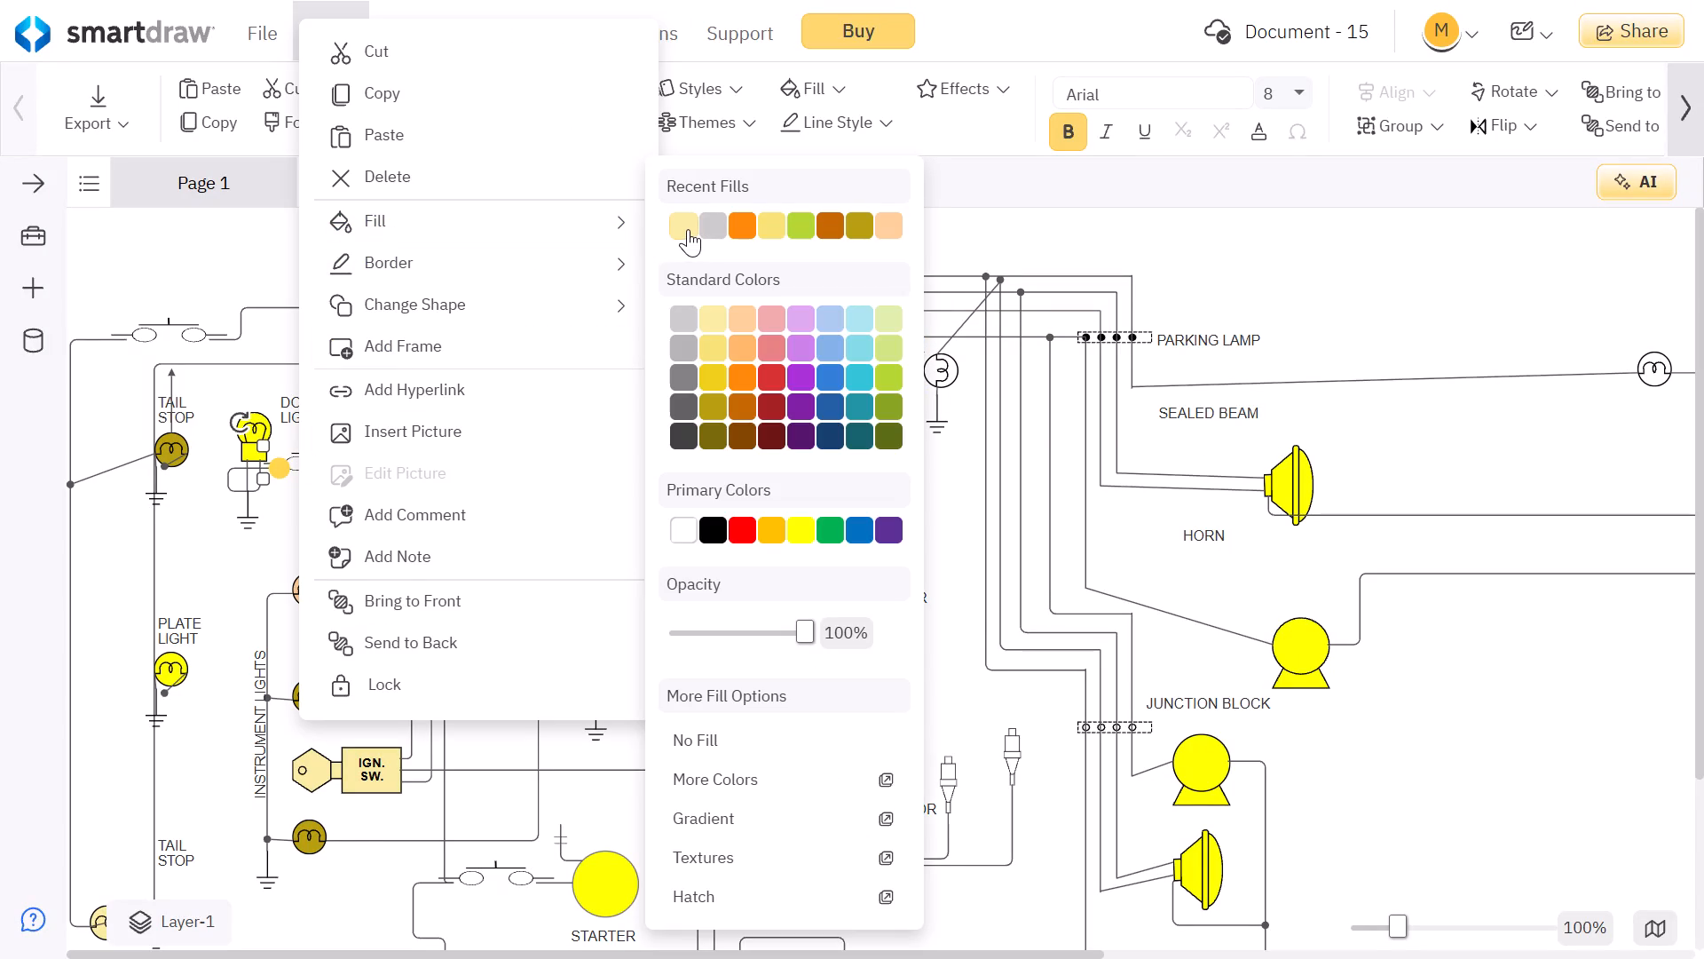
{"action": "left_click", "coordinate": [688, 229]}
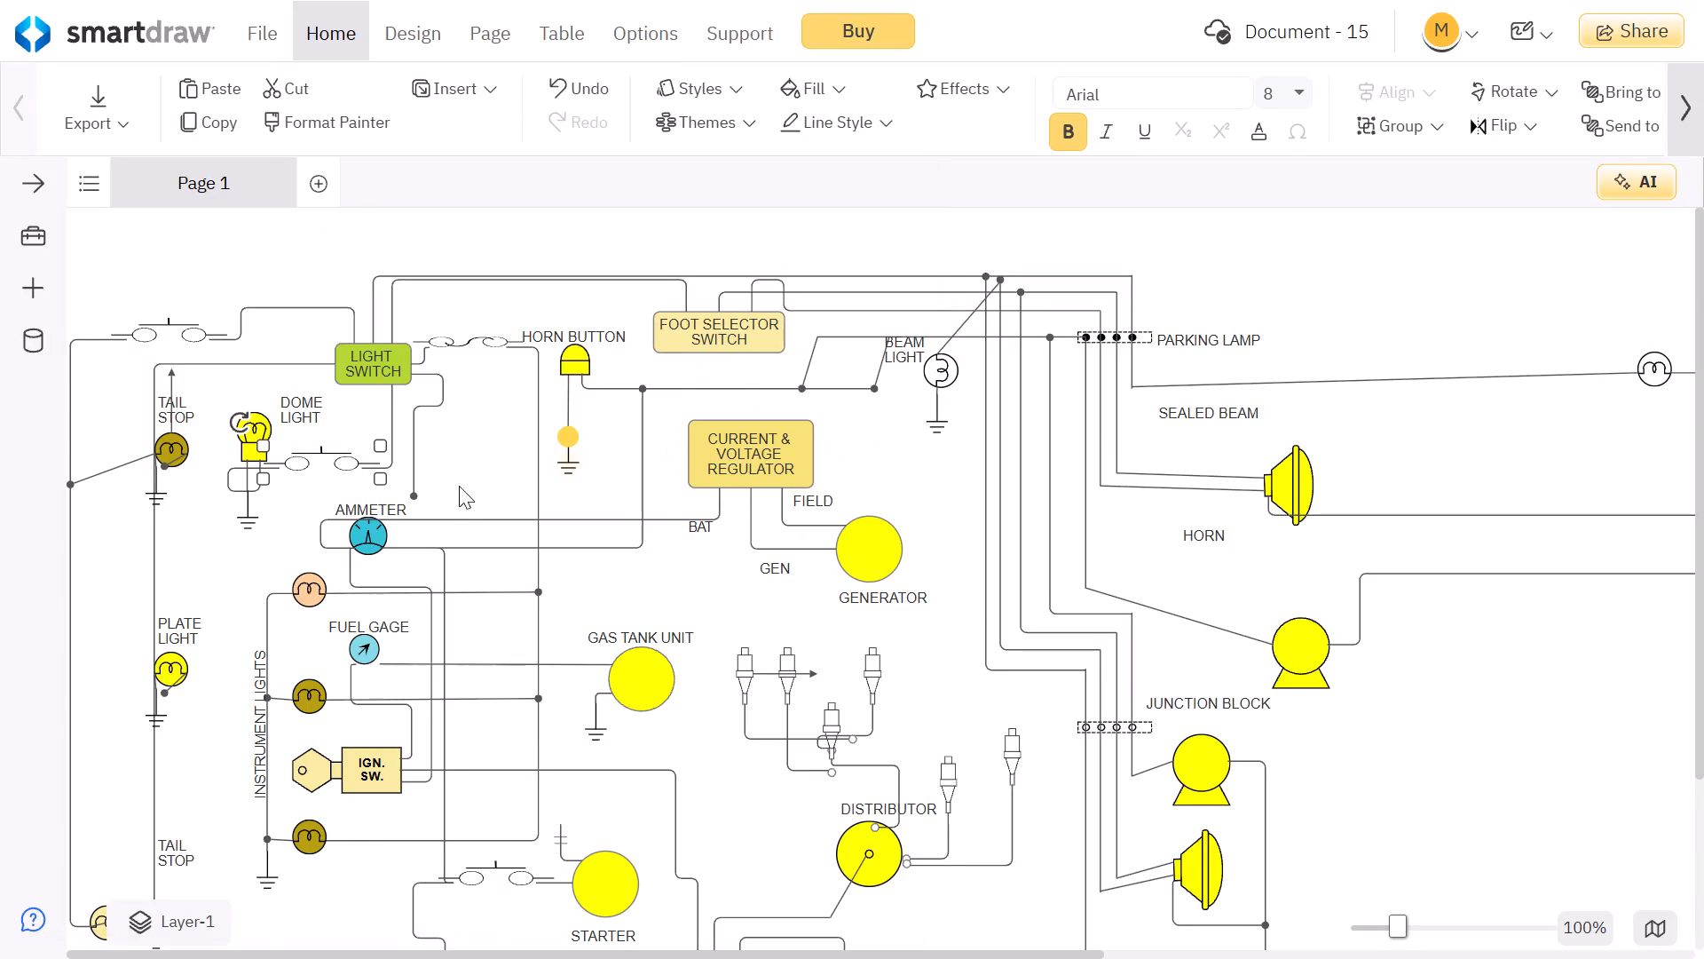
Fill the spark plug just to the upper right of the distributor with the pale yellow from the recent fills.
{"action": "scroll", "coordinate": [460, 514], "scroll_direction": "up", "scroll_amount": 2}
{"action": "scroll", "coordinate": [460, 514], "scroll_direction": "down", "scroll_amount": 4}
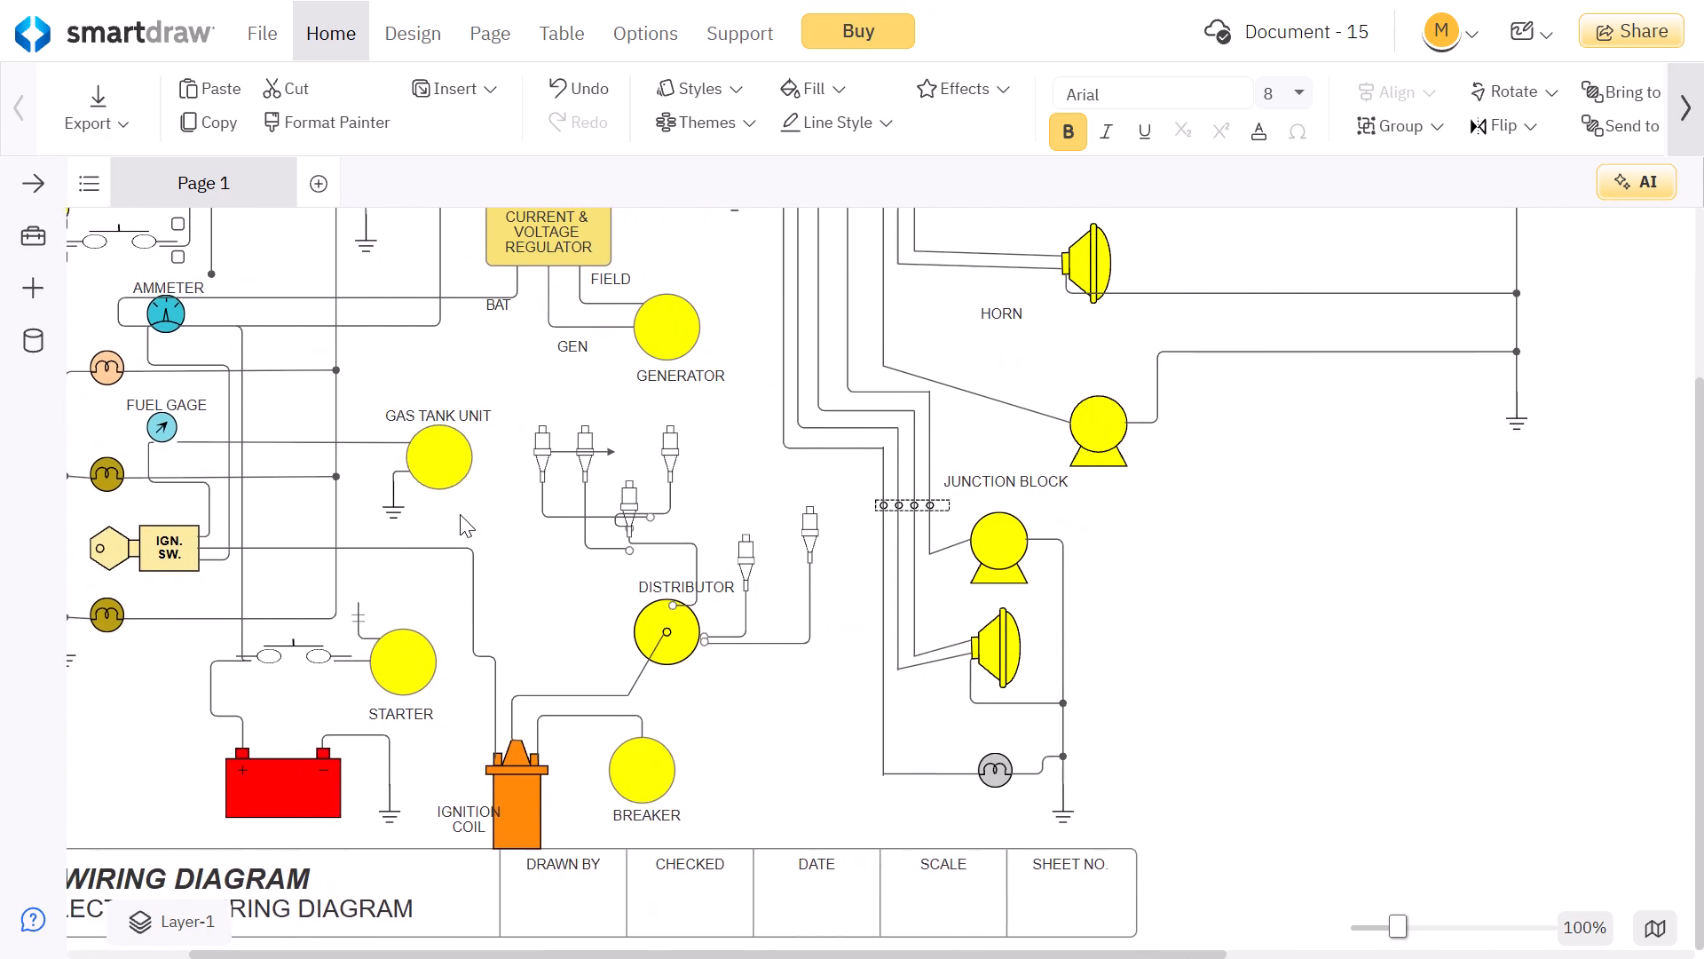
{"action": "scroll", "coordinate": [460, 514], "scroll_direction": "left", "scroll_amount": 1}
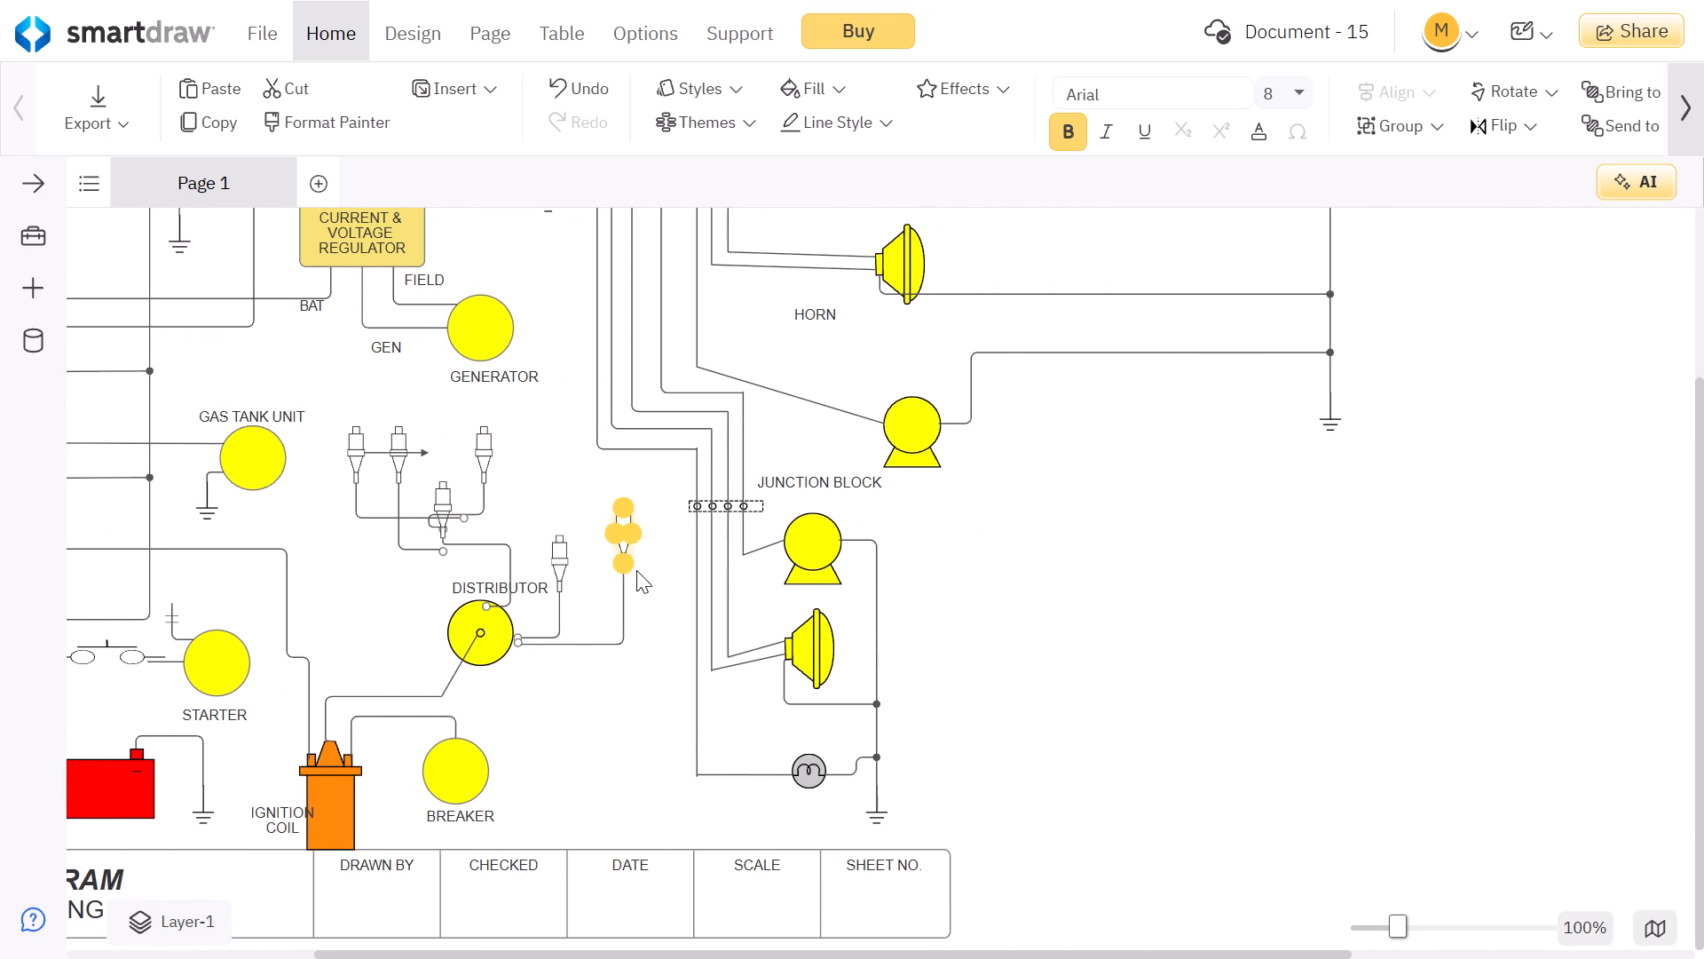
{"action": "left_click", "coordinate": [563, 549]}
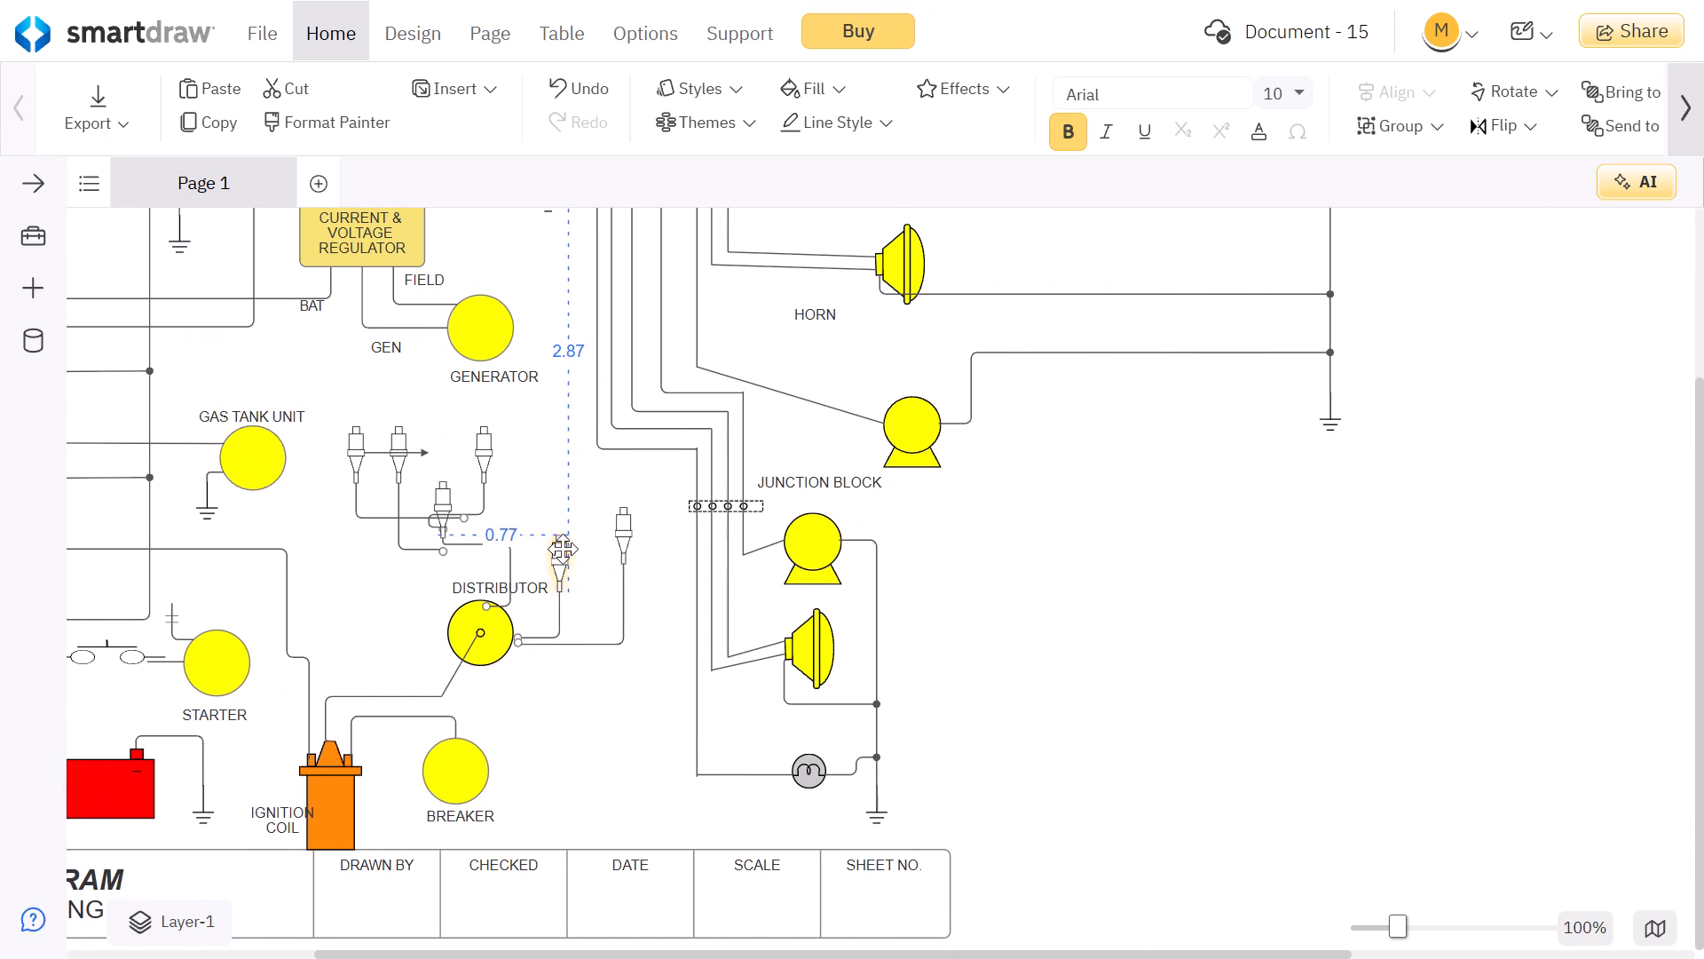
{"action": "right_click", "coordinate": [563, 549]}
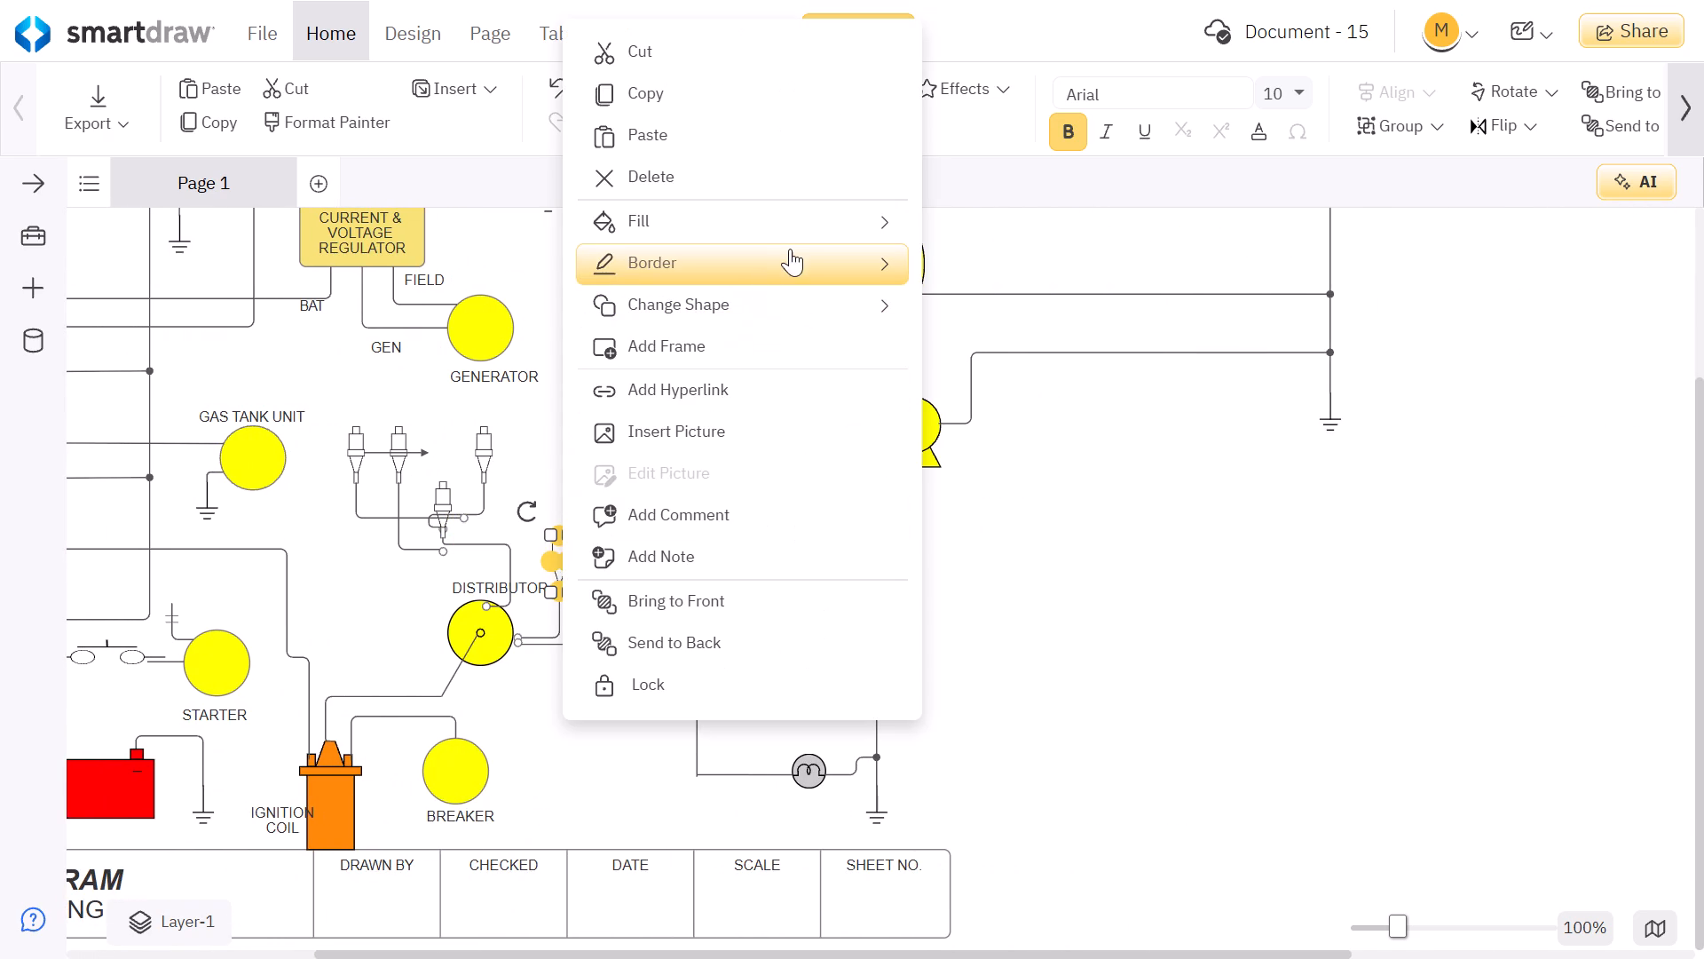
{"action": "left_click", "coordinate": [834, 212]}
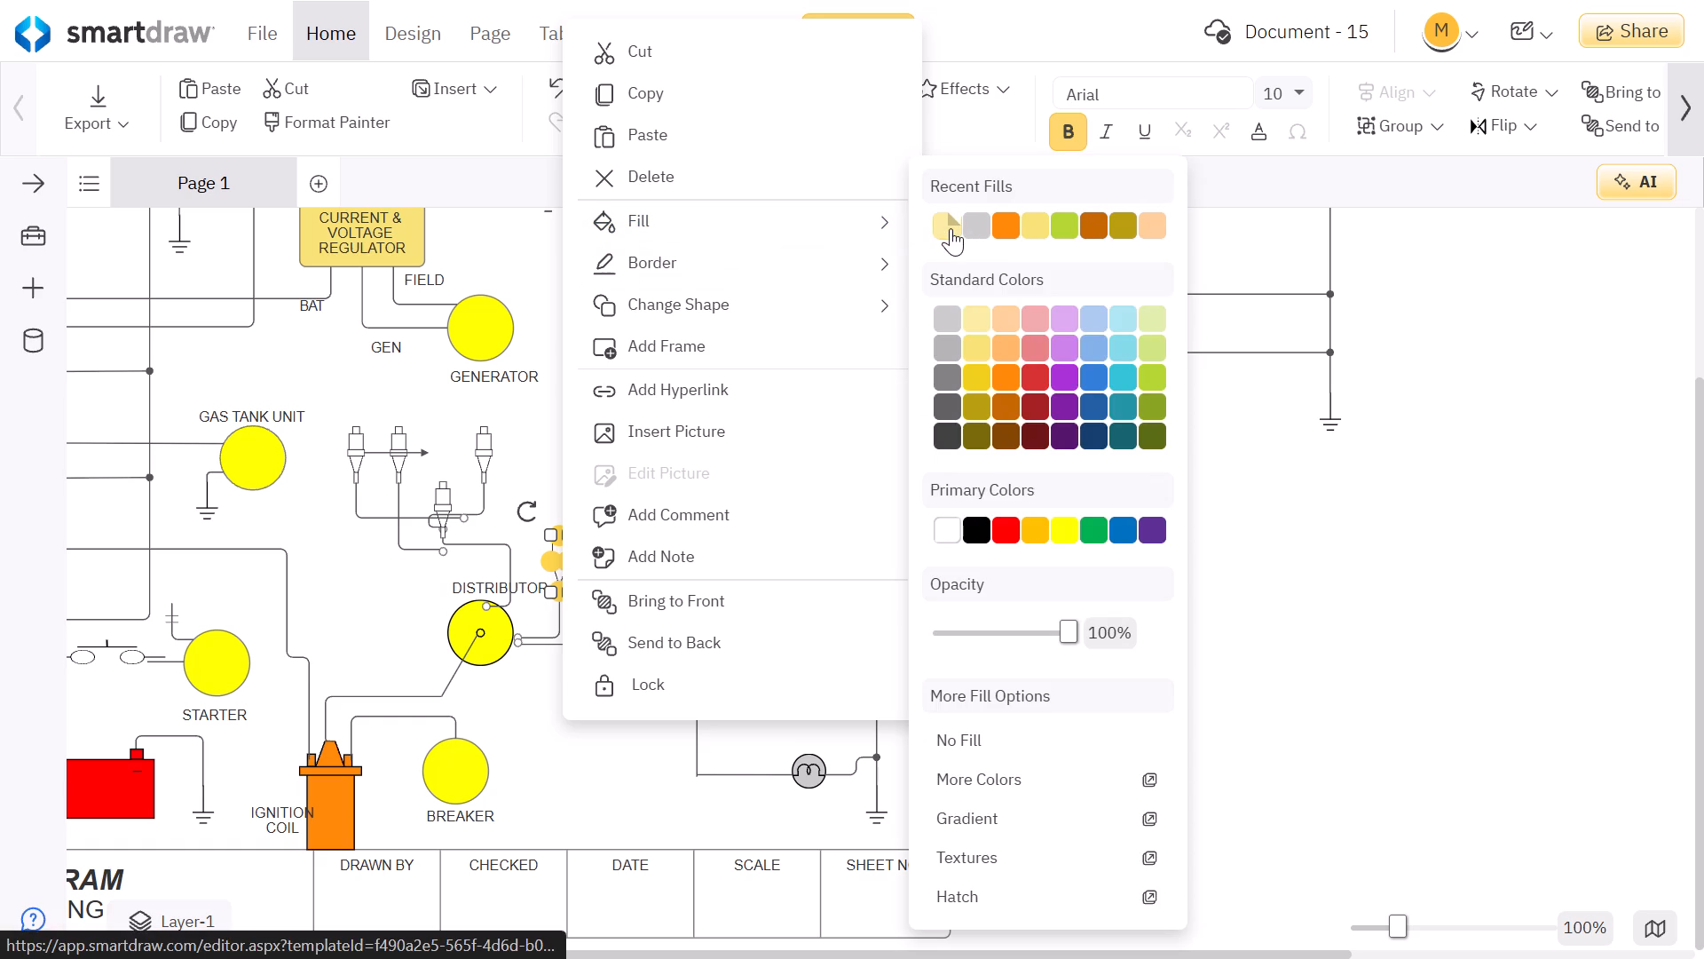
{"action": "left_click", "coordinate": [950, 228]}
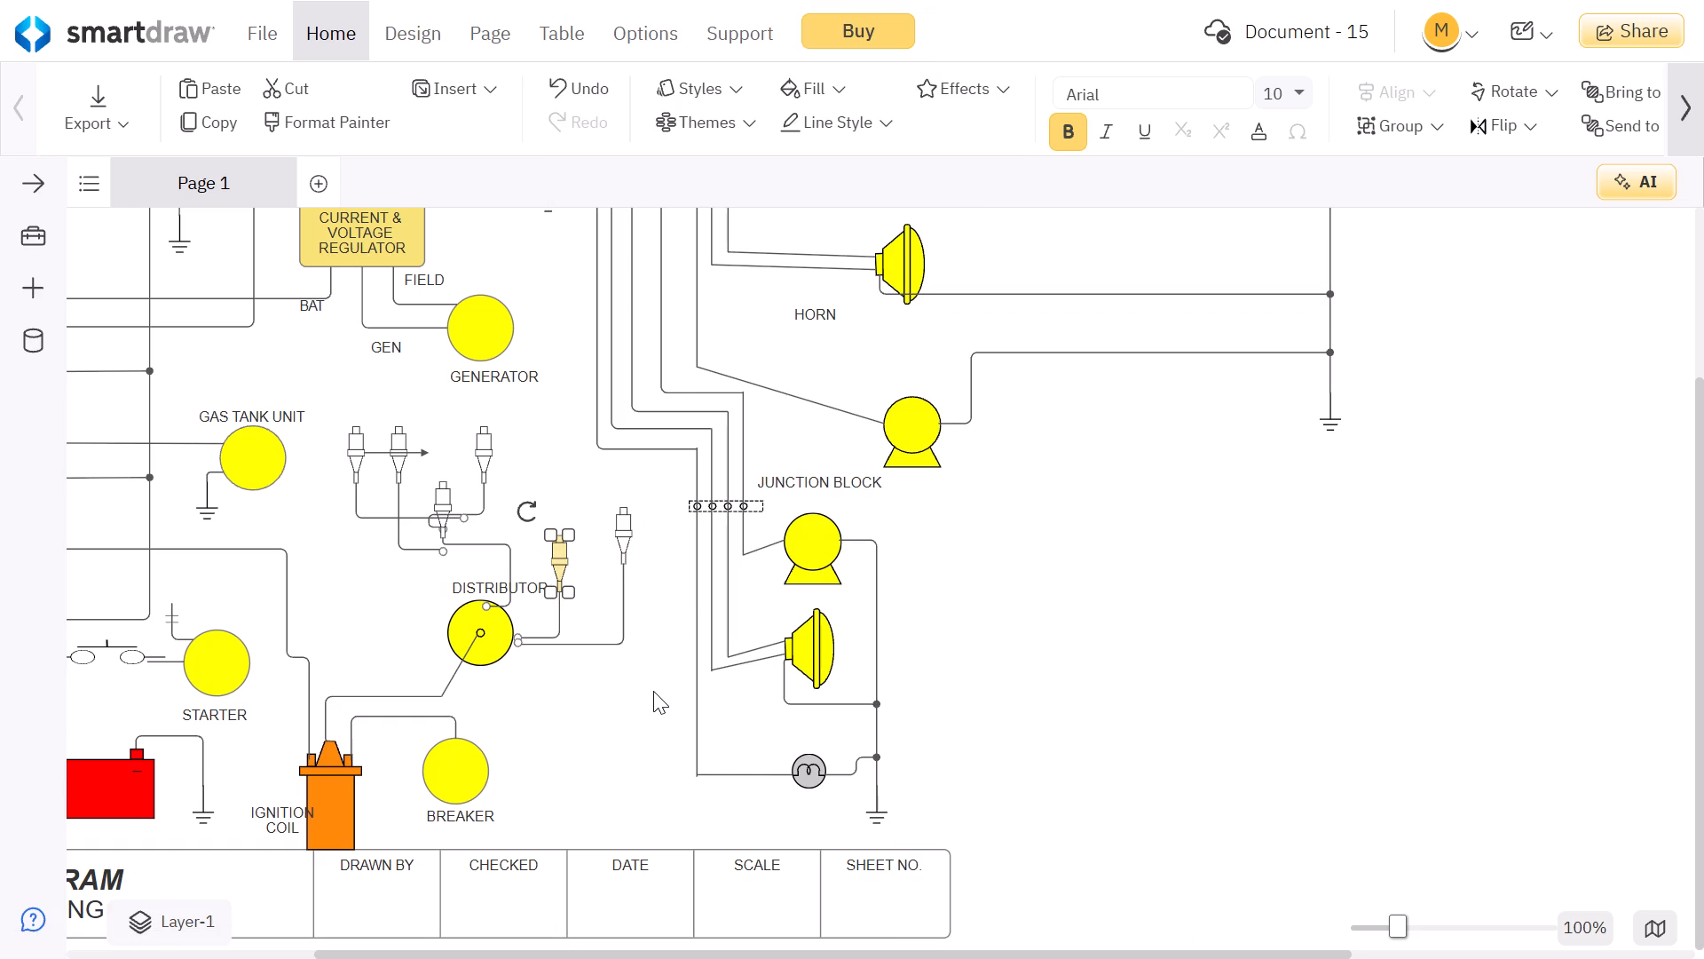
Add an arrow connector between the leftmost spark plug of the upper row and the gas tank unit.
{"action": "scroll", "coordinate": [653, 691], "scroll_direction": "up", "scroll_amount": 3}
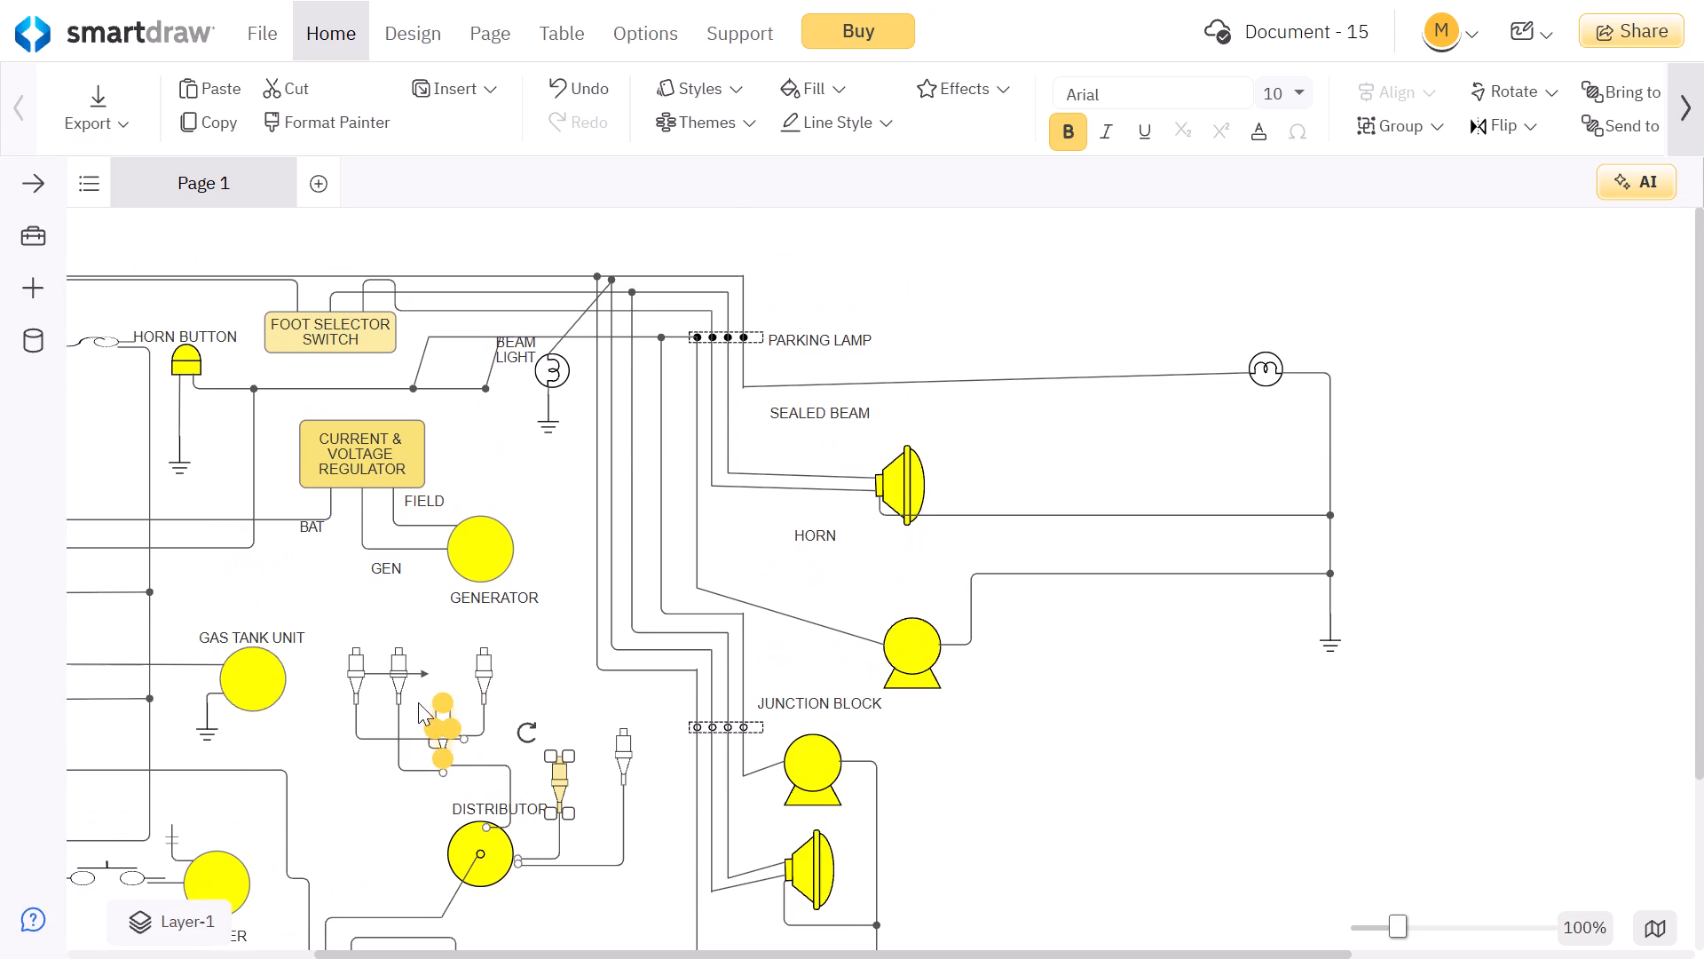
{"action": "left_click", "coordinate": [354, 668]}
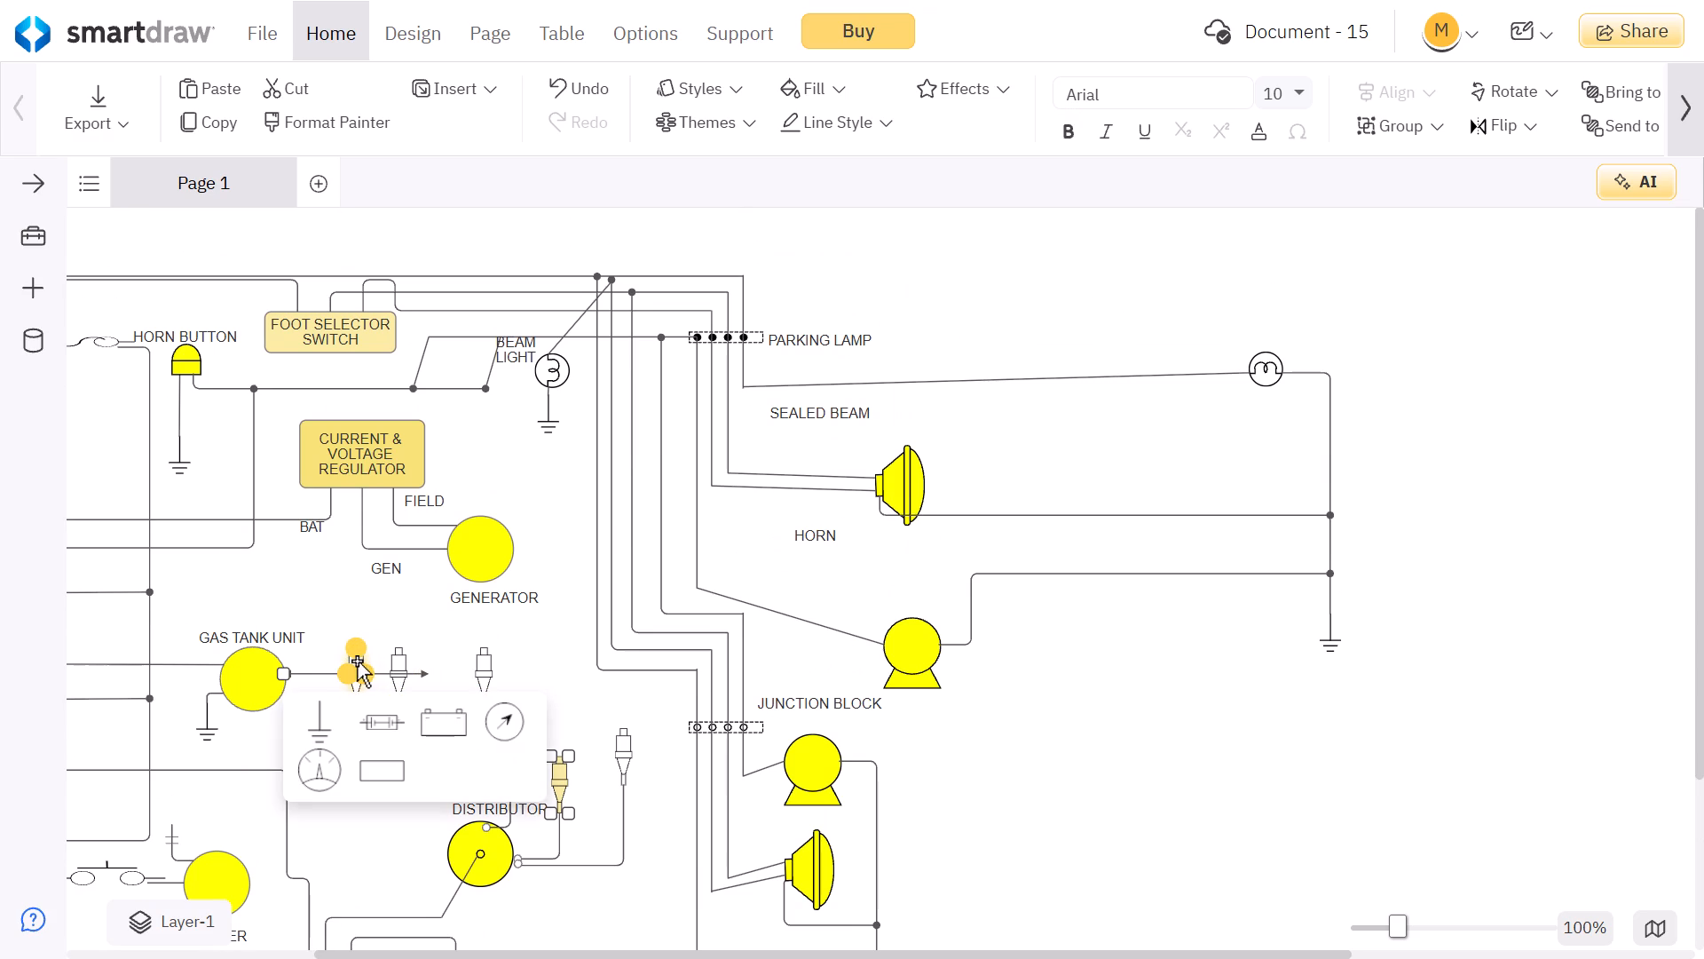
{"action": "left_click", "coordinate": [357, 661]}
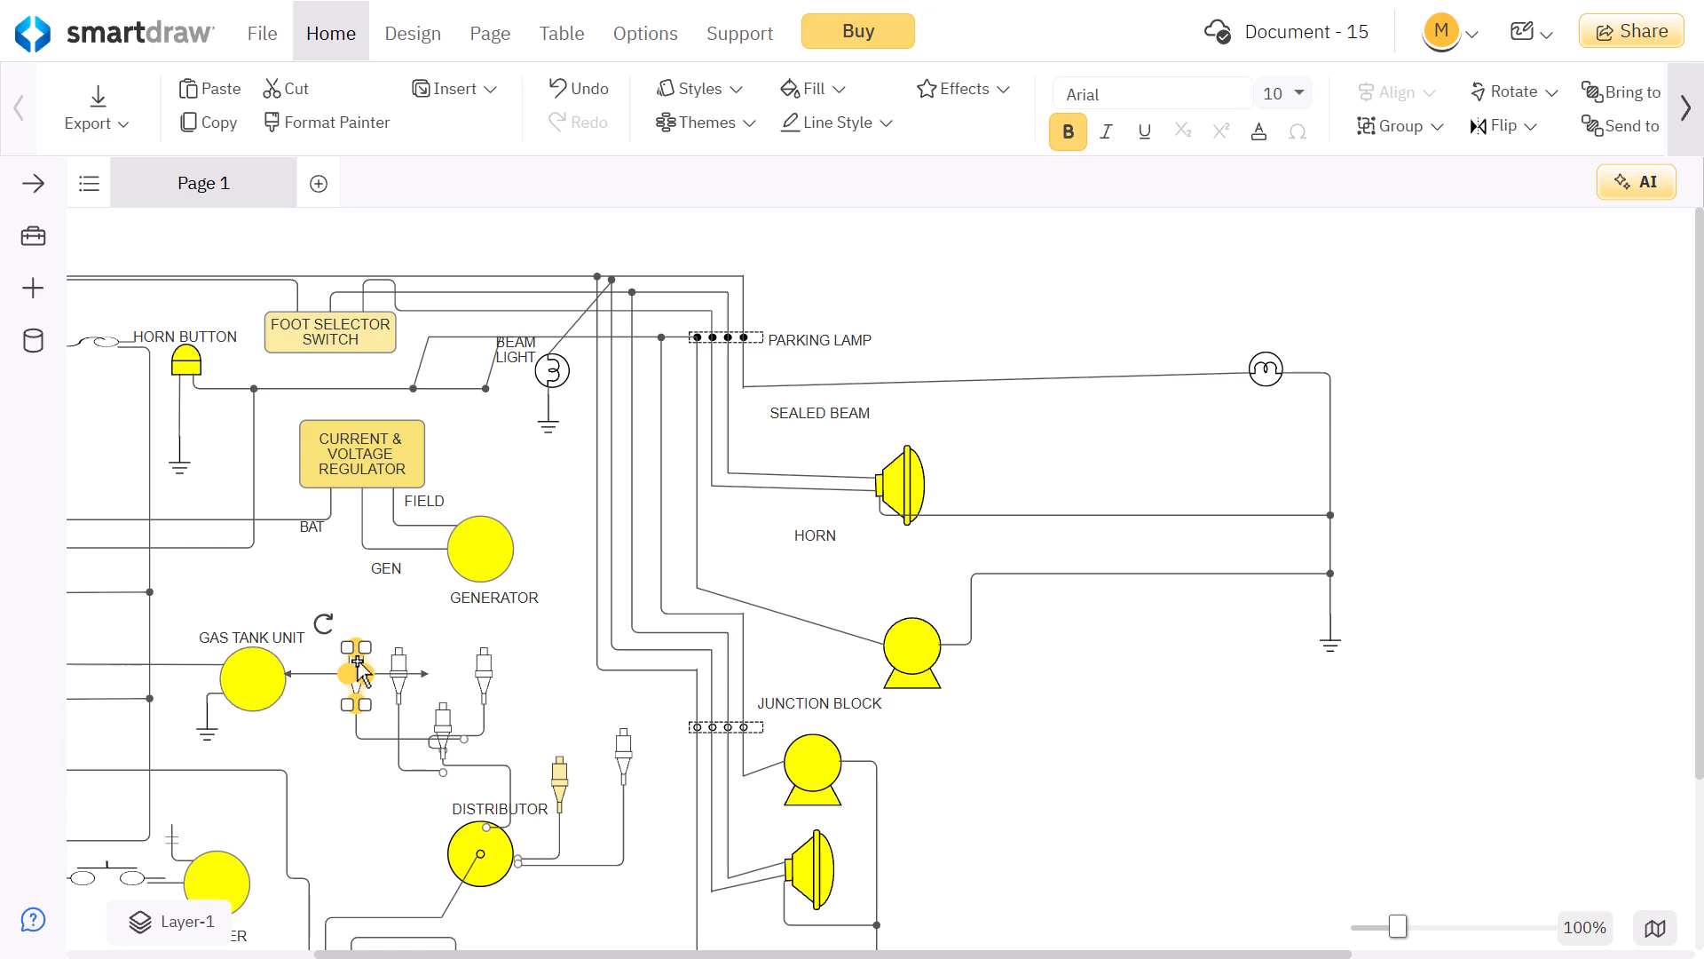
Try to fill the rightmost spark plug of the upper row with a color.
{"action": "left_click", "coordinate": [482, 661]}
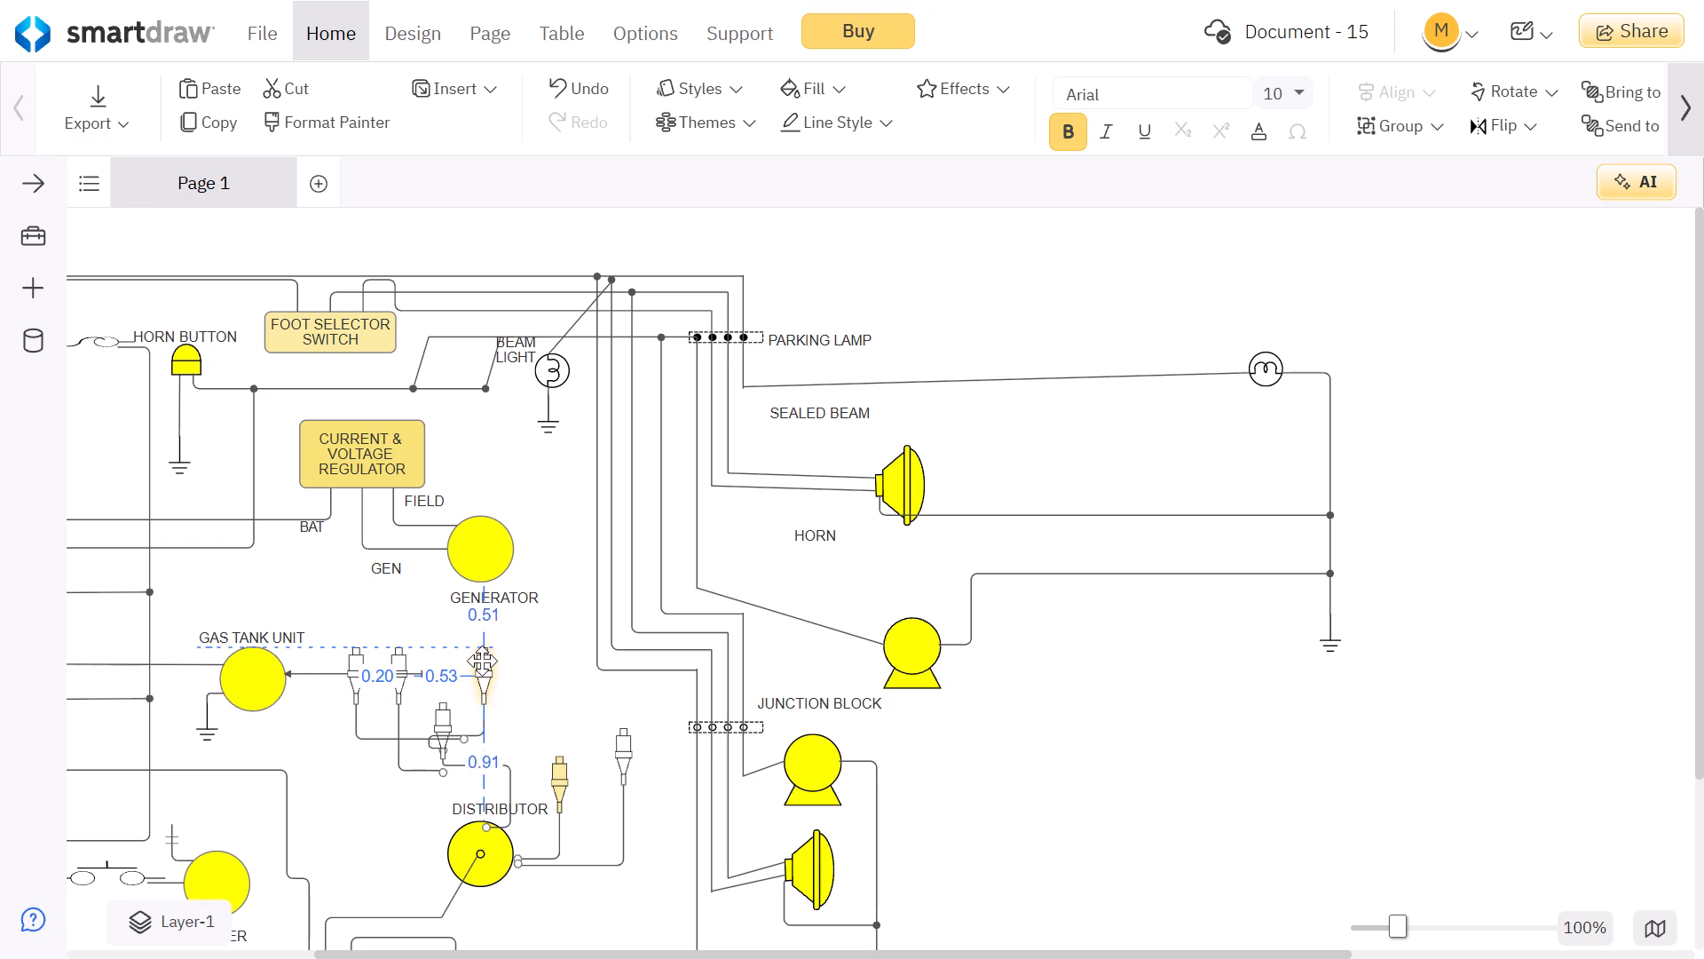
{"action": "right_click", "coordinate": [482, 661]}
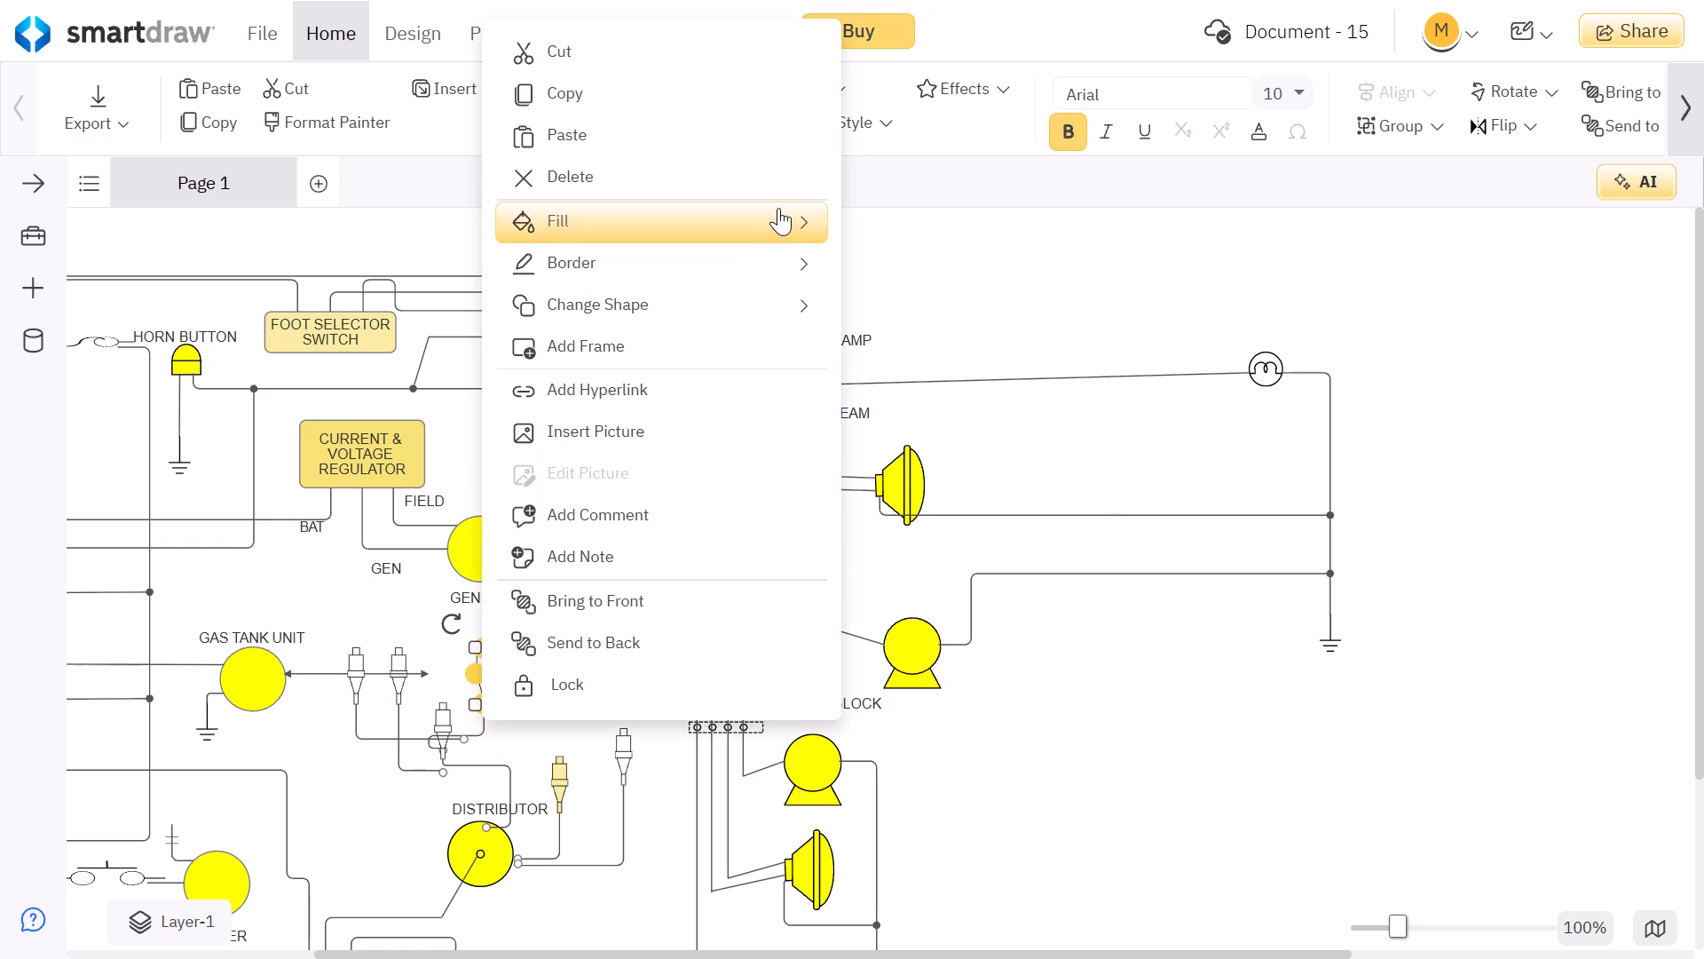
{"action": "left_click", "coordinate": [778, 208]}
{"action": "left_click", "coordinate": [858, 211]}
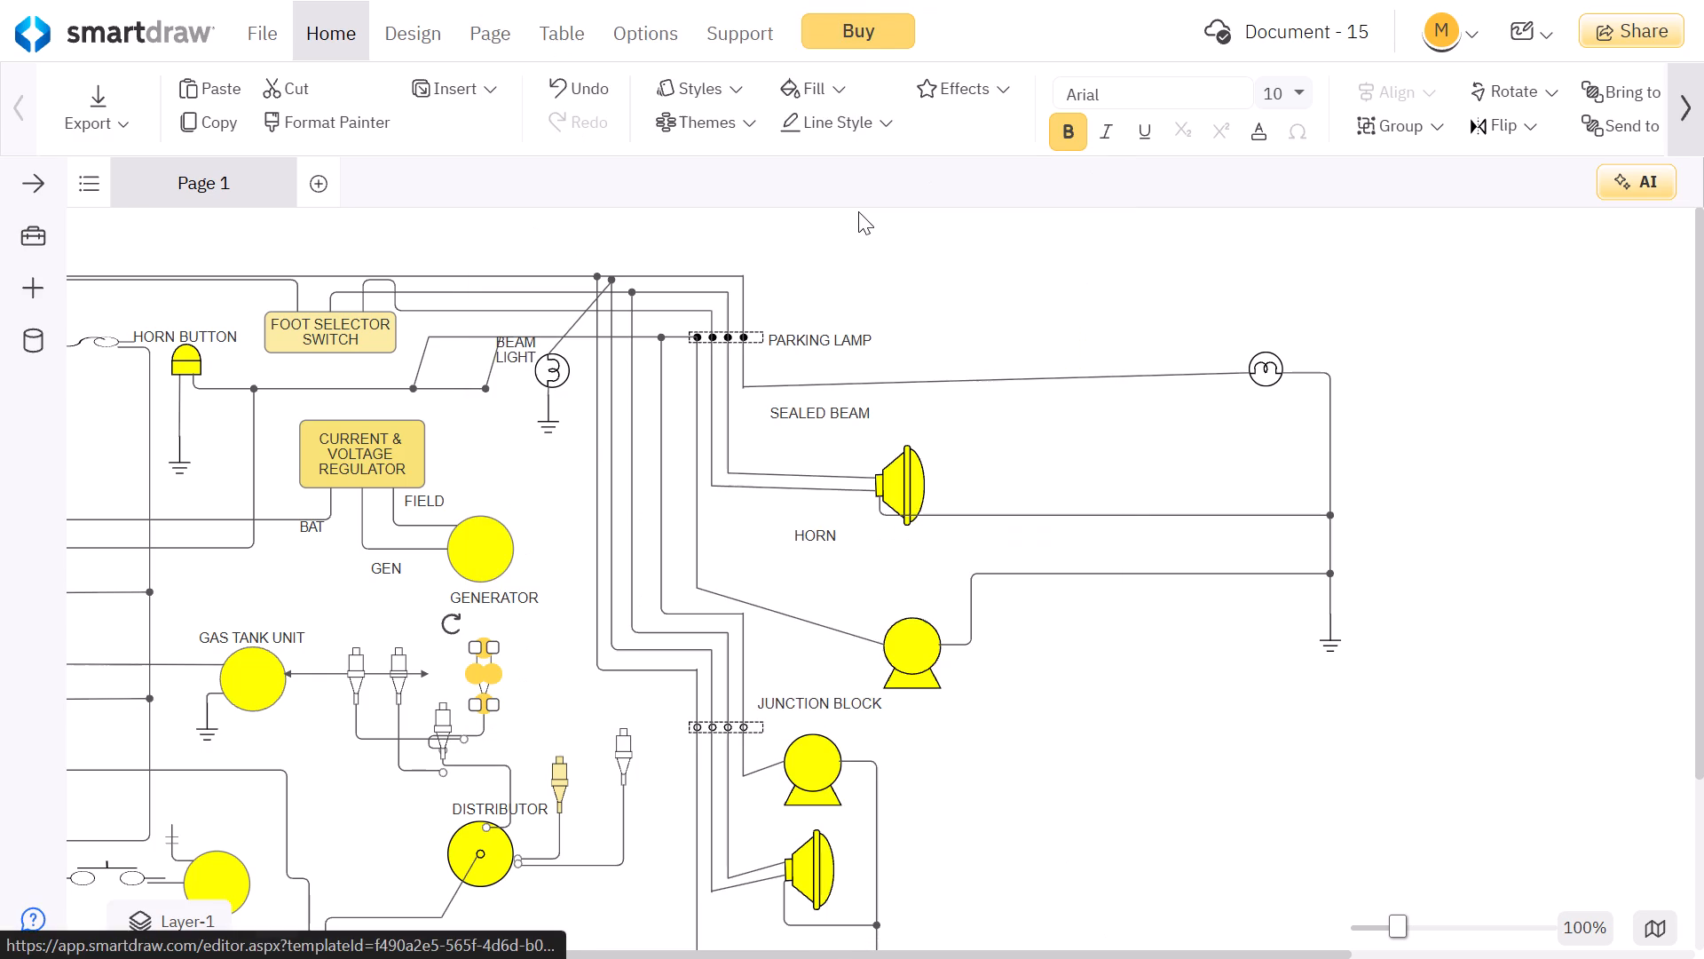
Fill the middle spark plug of the upper row with the pale yellow from the standard colors.
{"action": "left_click", "coordinate": [397, 661]}
{"action": "right_click", "coordinate": [397, 661]}
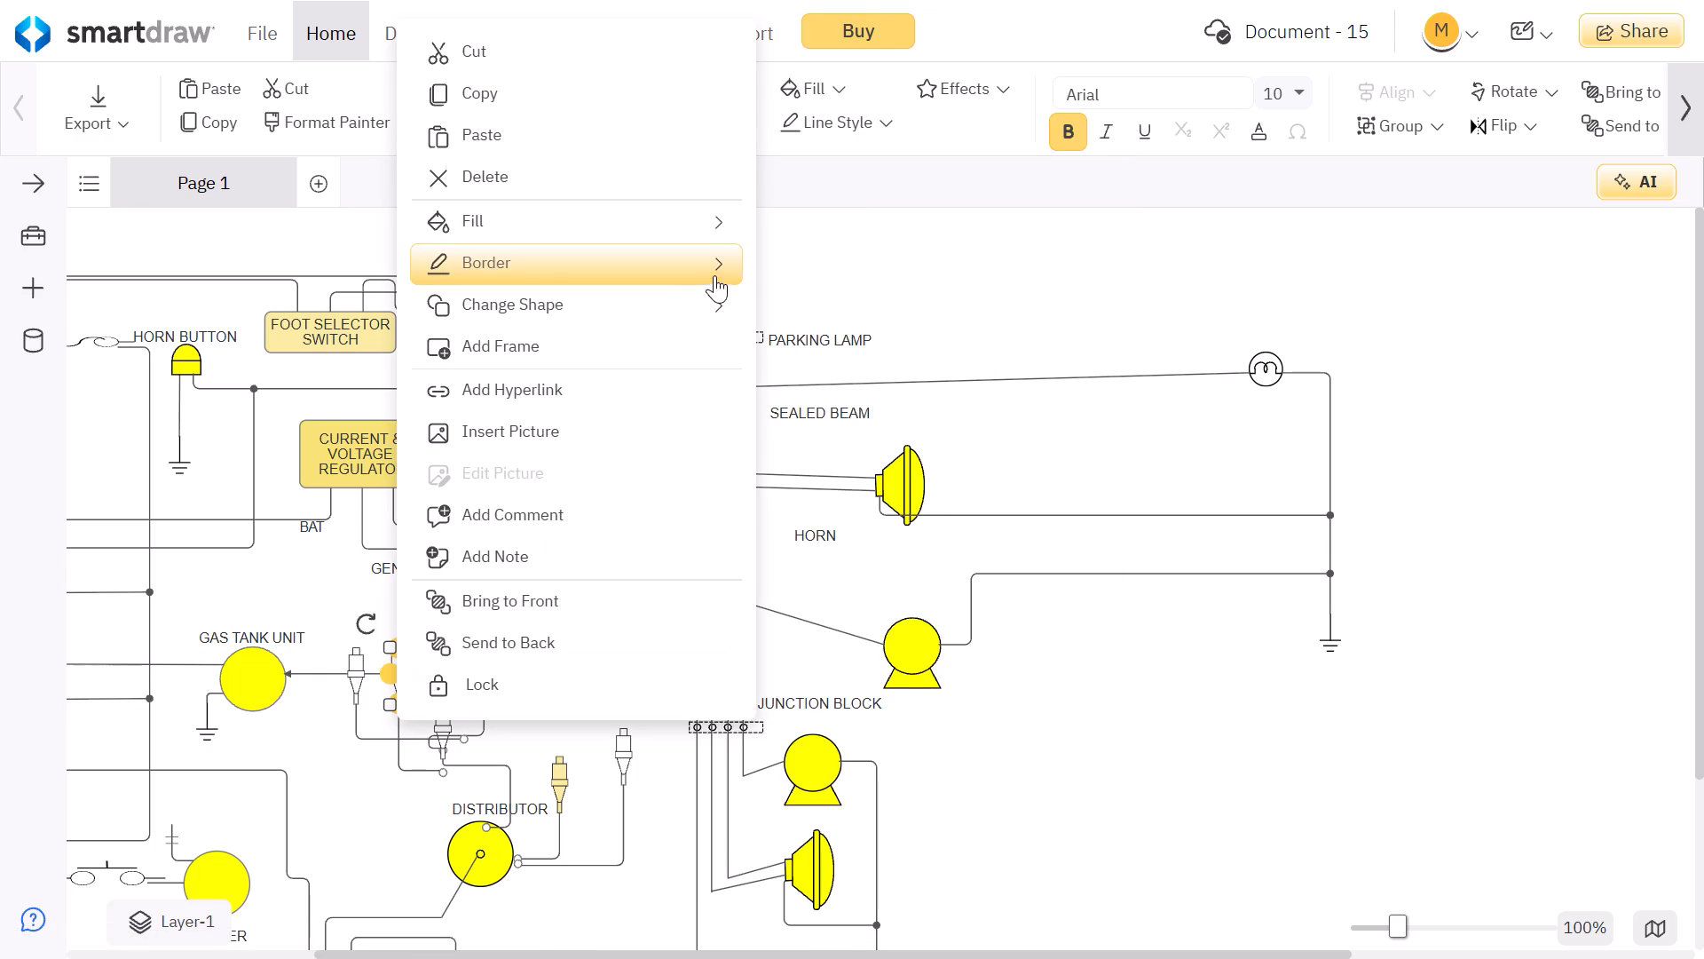
{"action": "left_click", "coordinate": [694, 236]}
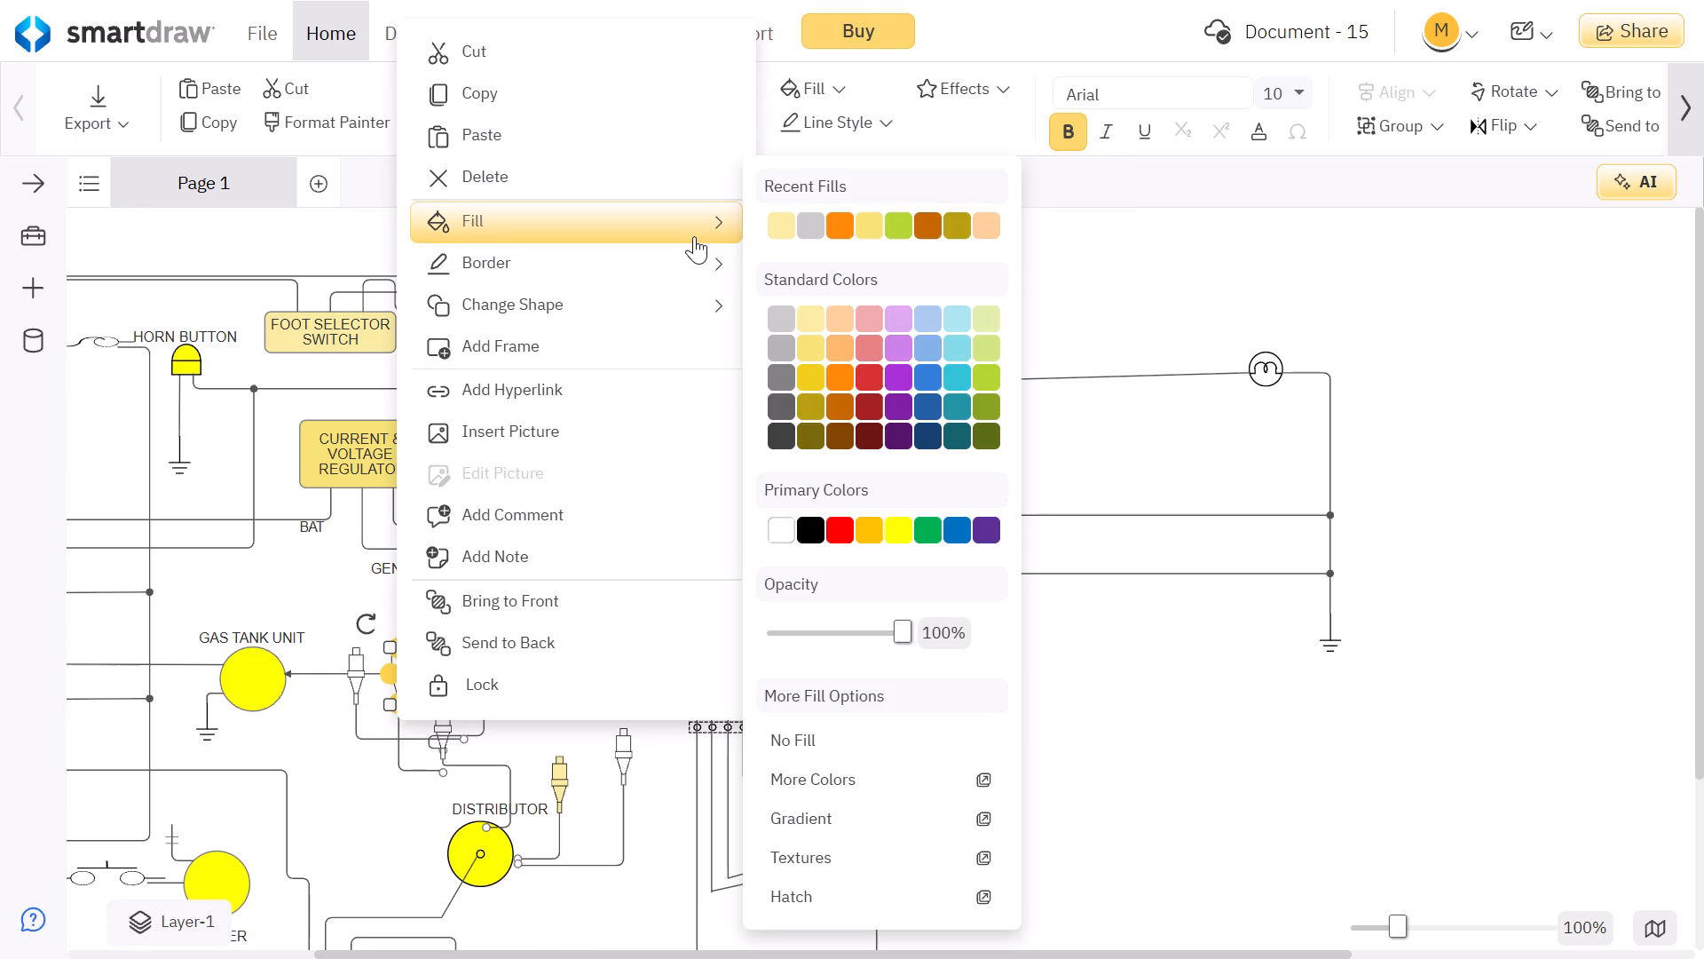
{"action": "left_click", "coordinate": [816, 310]}
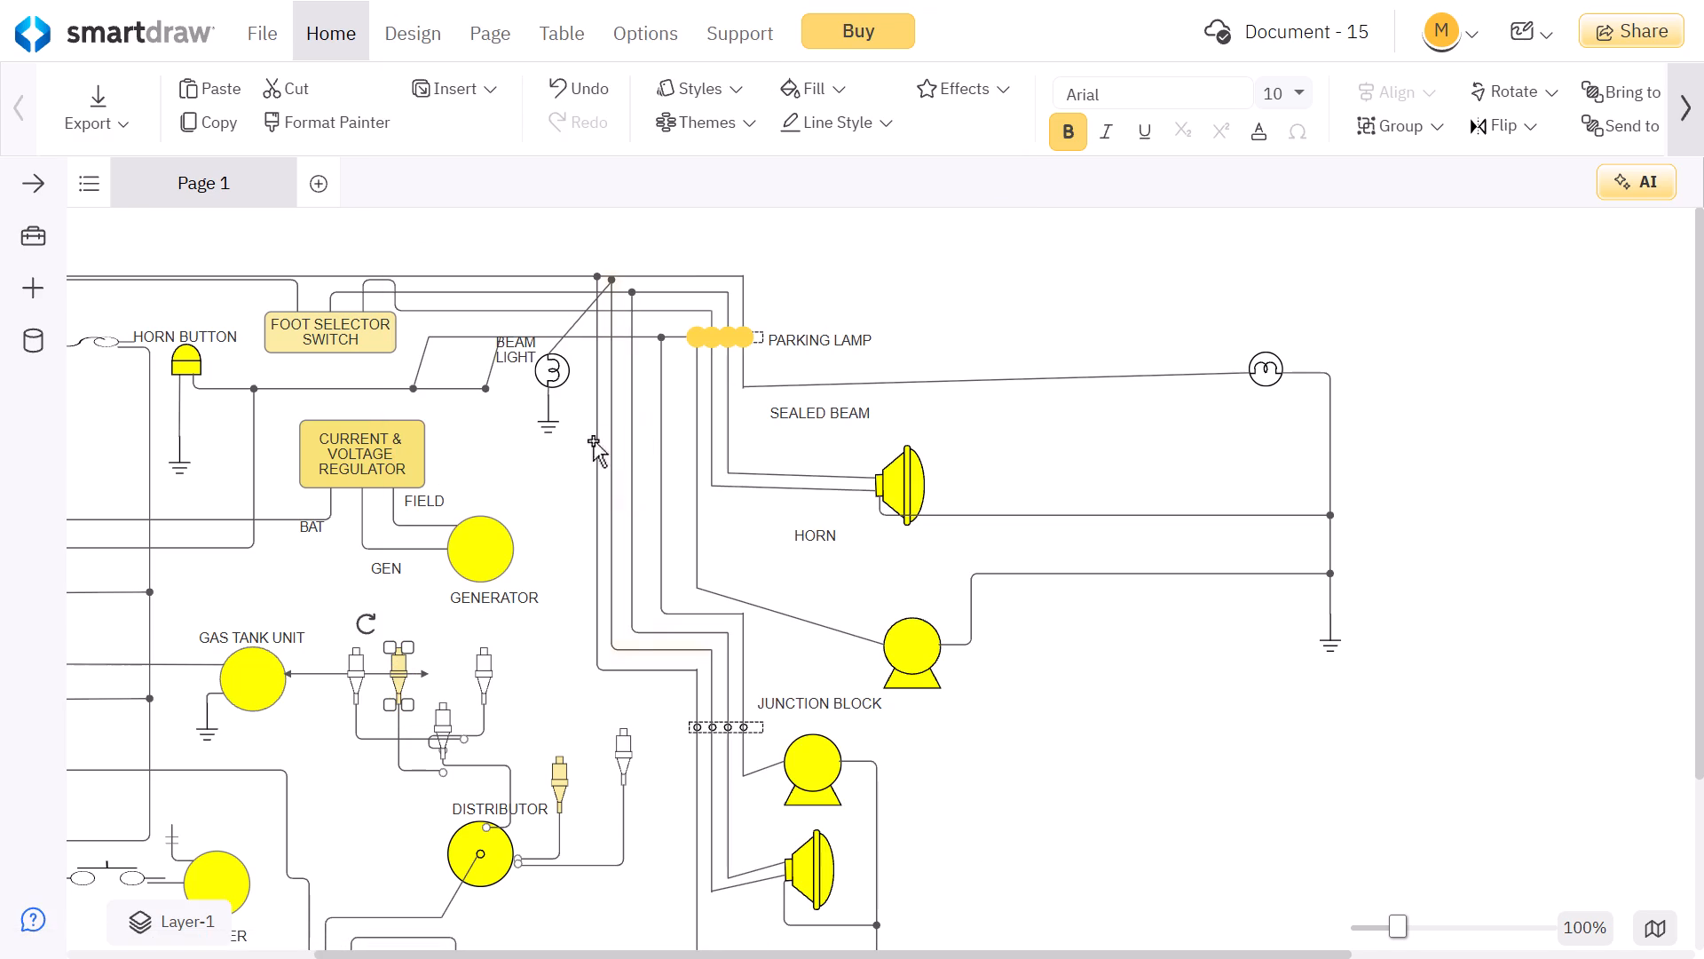
Fill the beam light lamp with the bright orange from the standard colors.
{"action": "left_click", "coordinate": [550, 365]}
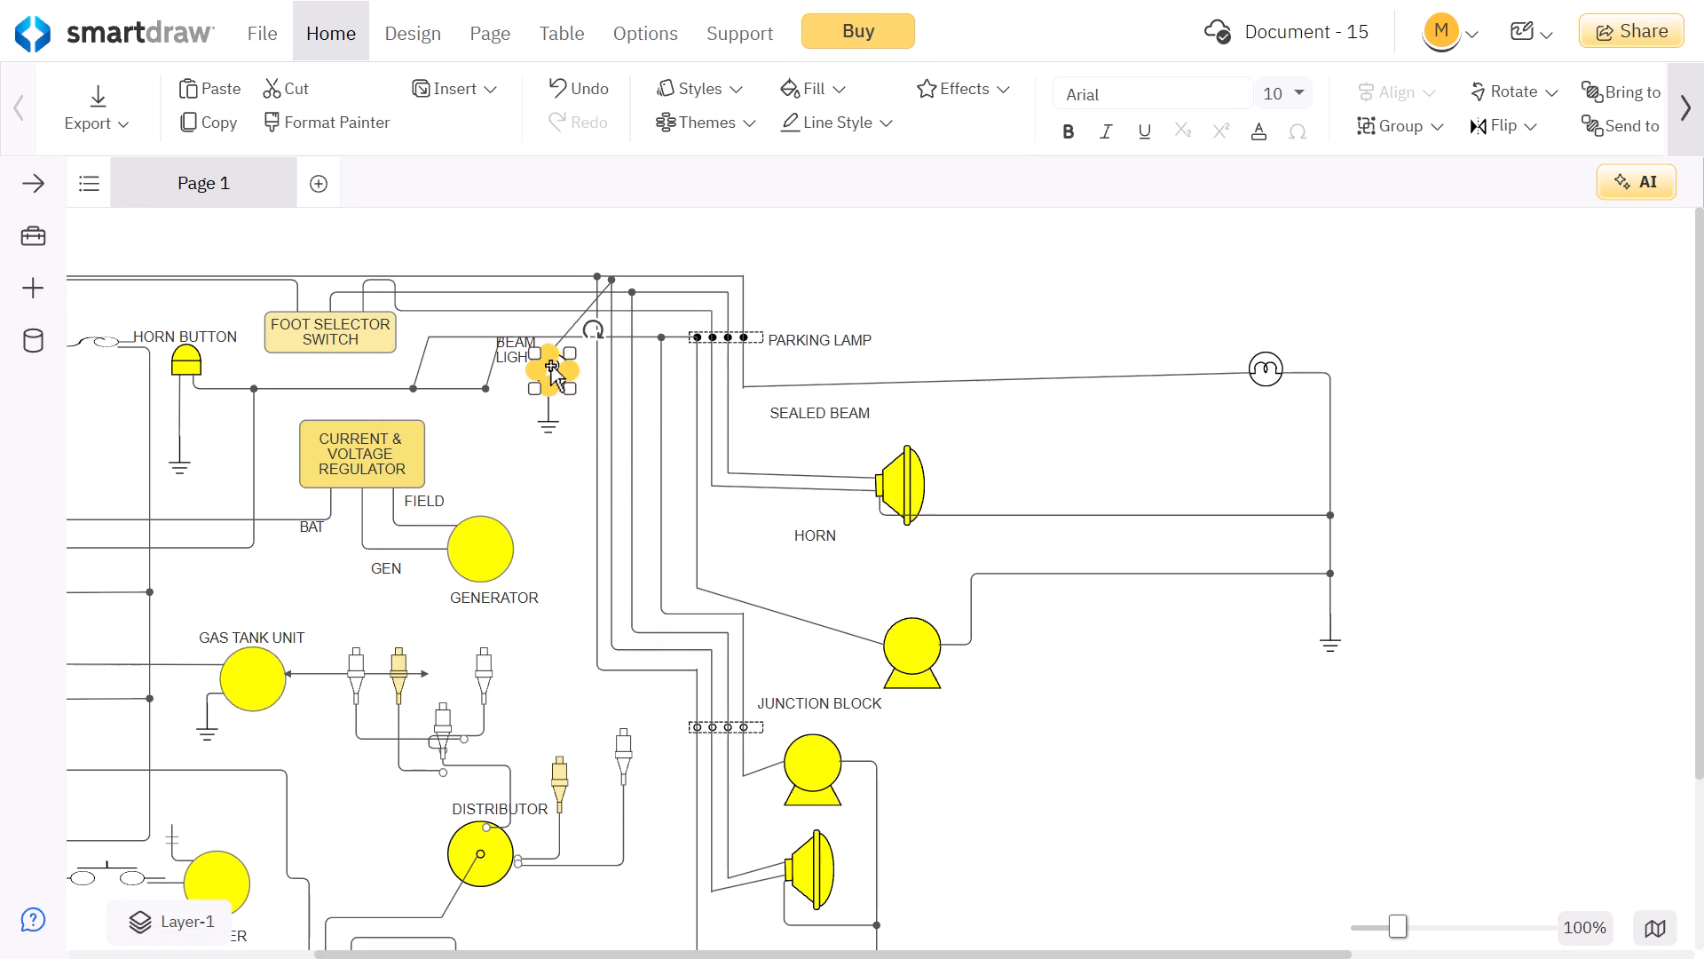
{"action": "right_click", "coordinate": [550, 365]}
{"action": "left_click", "coordinate": [740, 207]}
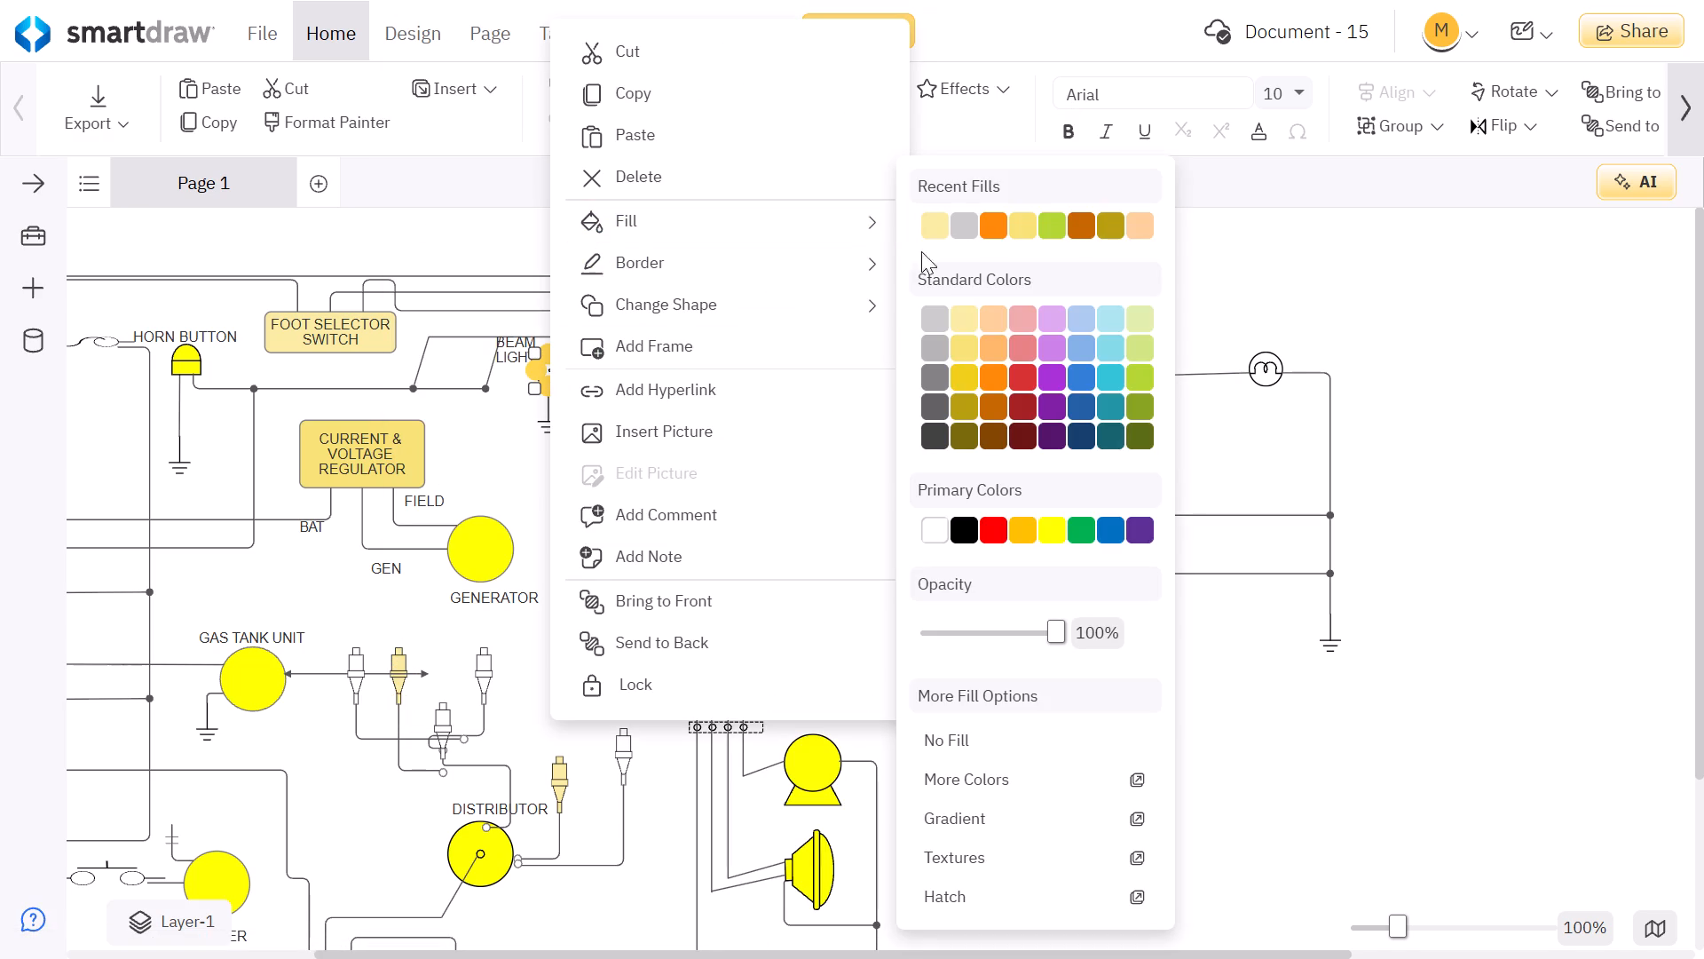
{"action": "left_click", "coordinate": [987, 371]}
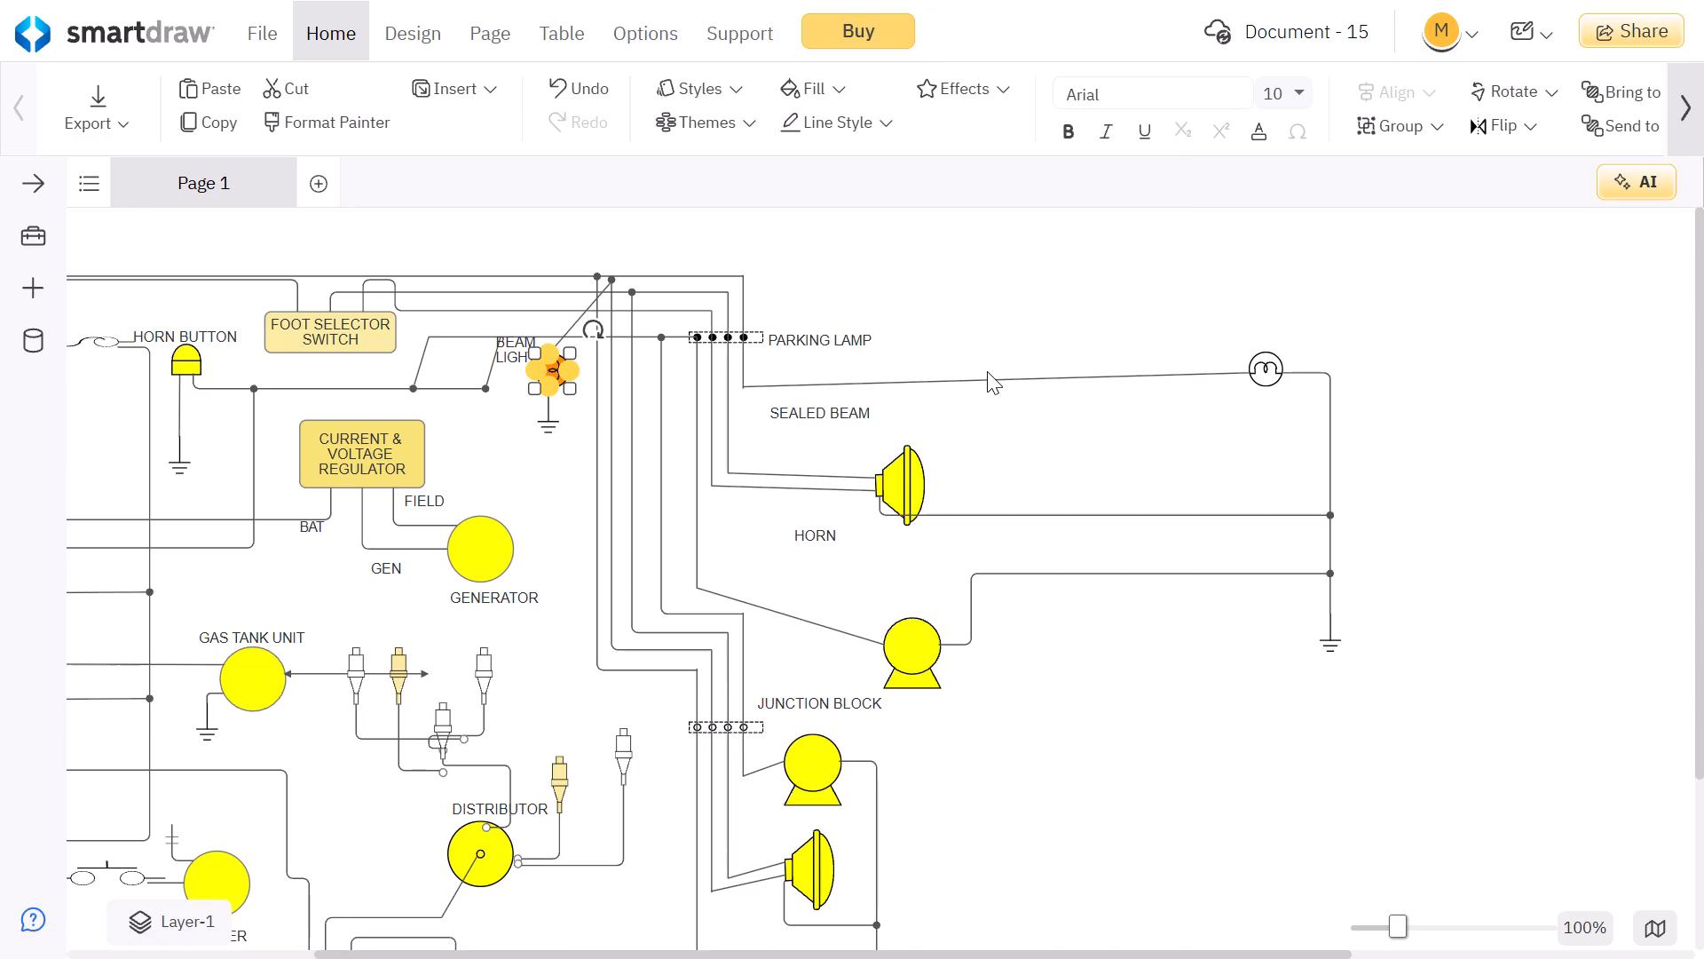
Fill the lamp at the far end of the parking lamp wire with the medium turquoise from the standard colors.
{"action": "left_click", "coordinate": [1260, 367]}
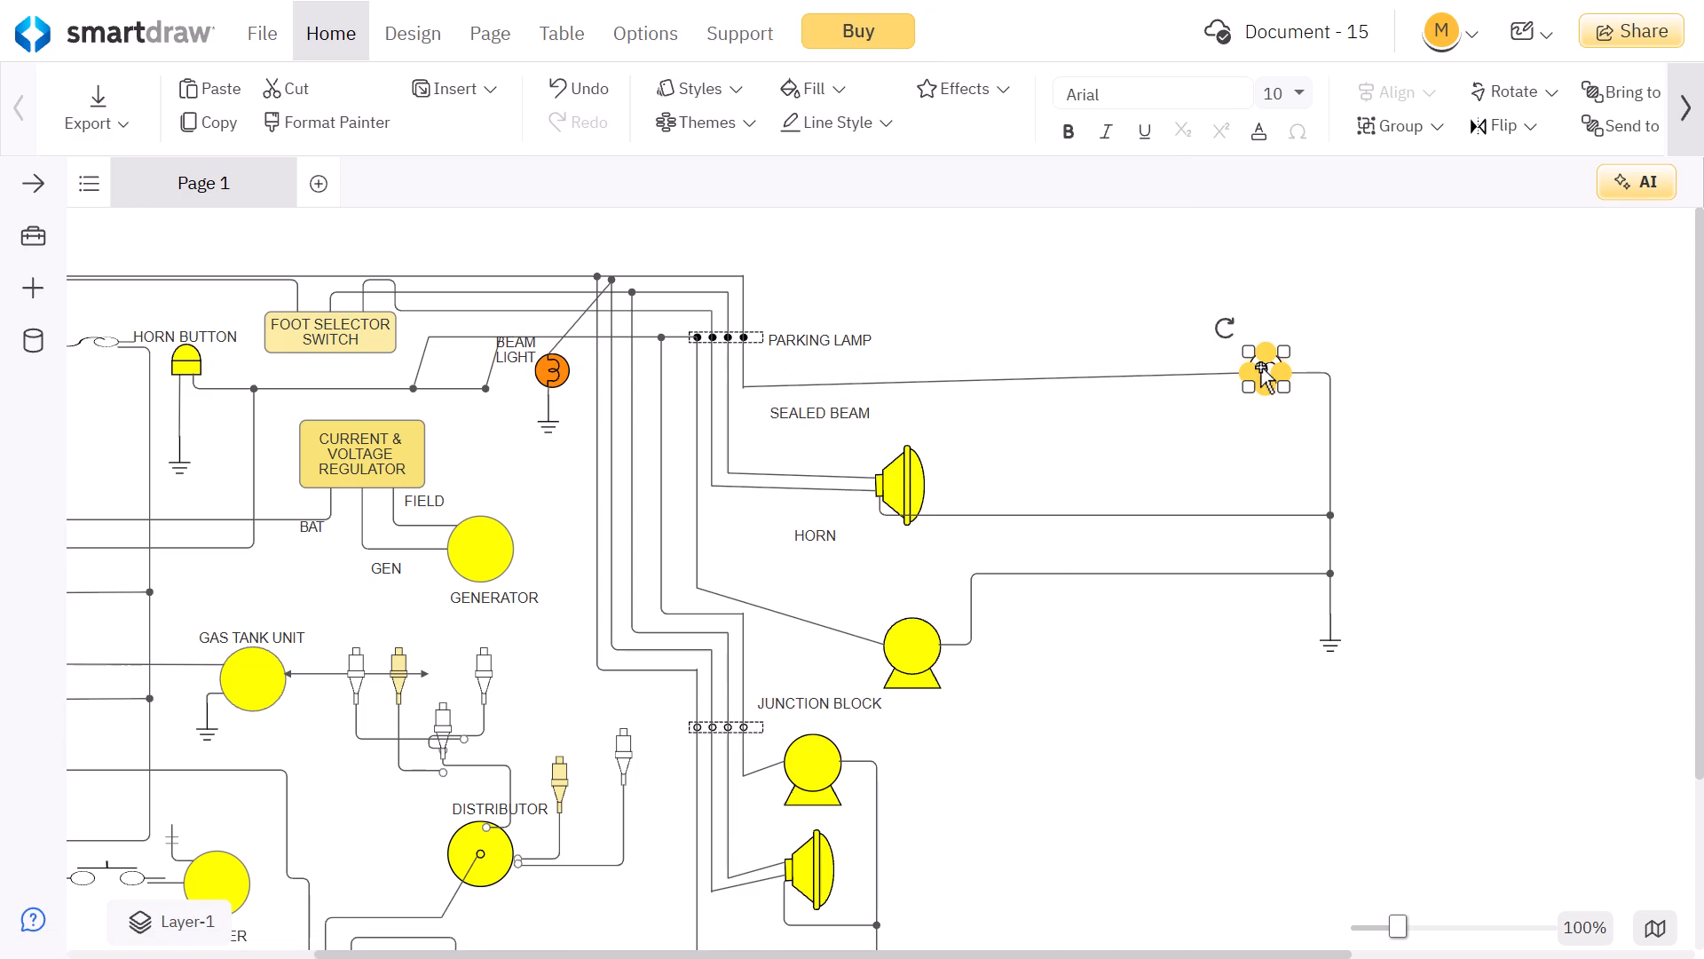
{"action": "right_click", "coordinate": [1260, 367]}
{"action": "left_click", "coordinate": [1449, 219]}
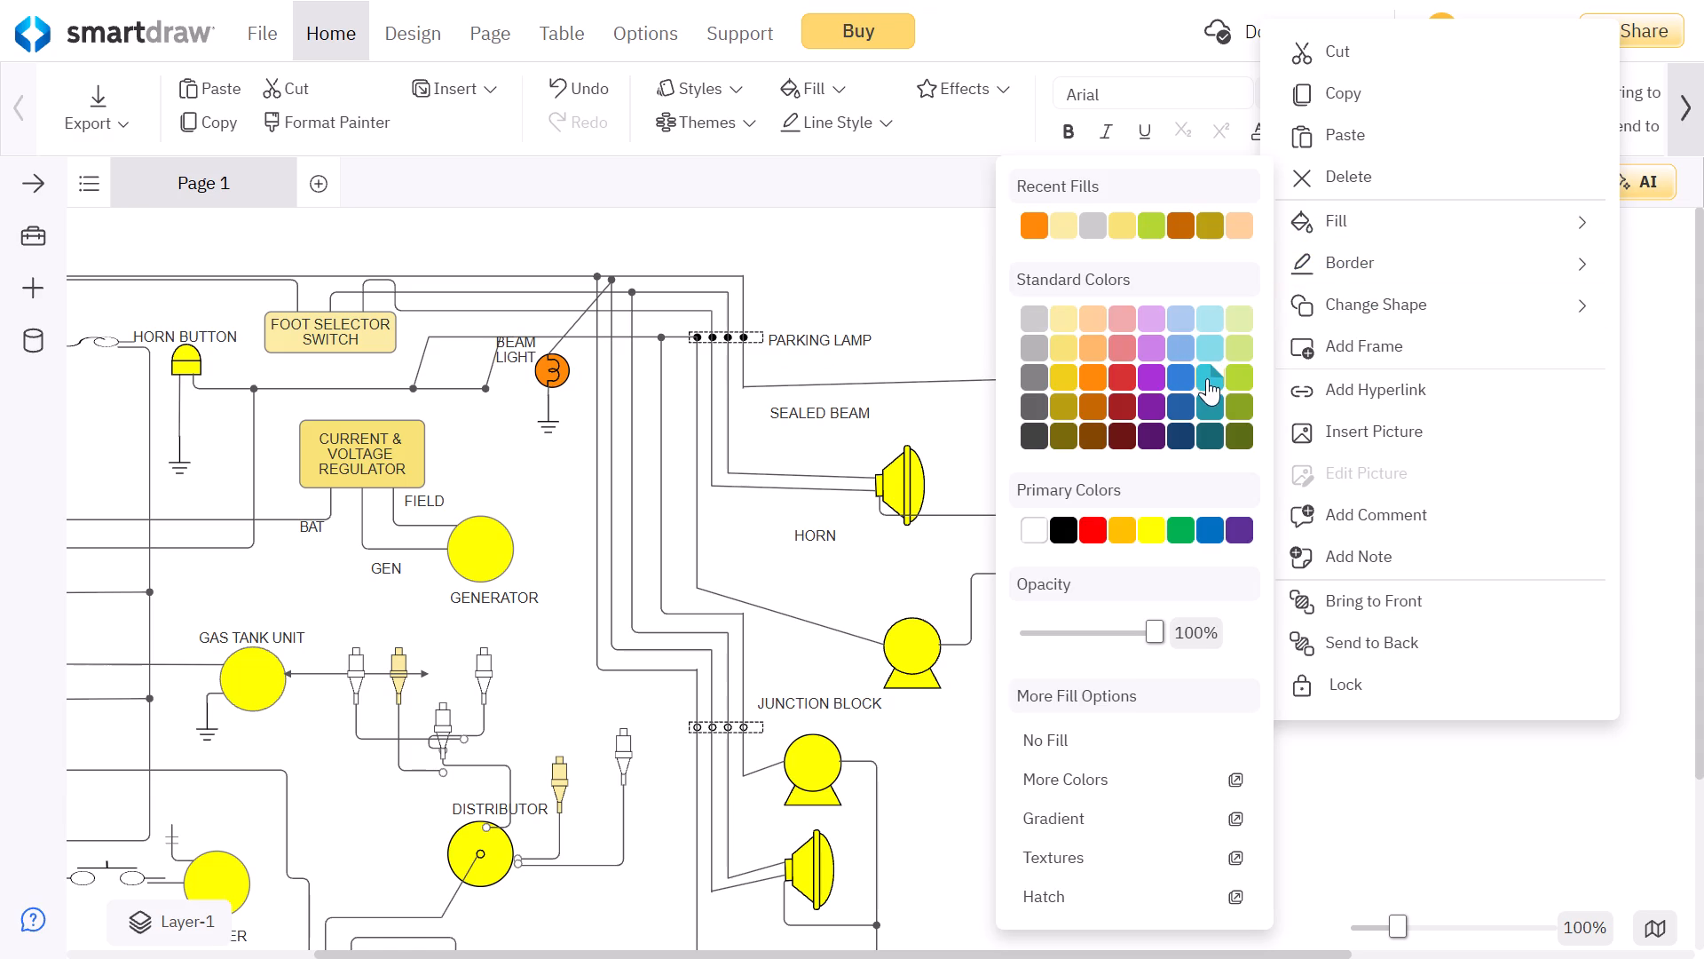
{"action": "left_click", "coordinate": [1210, 379]}
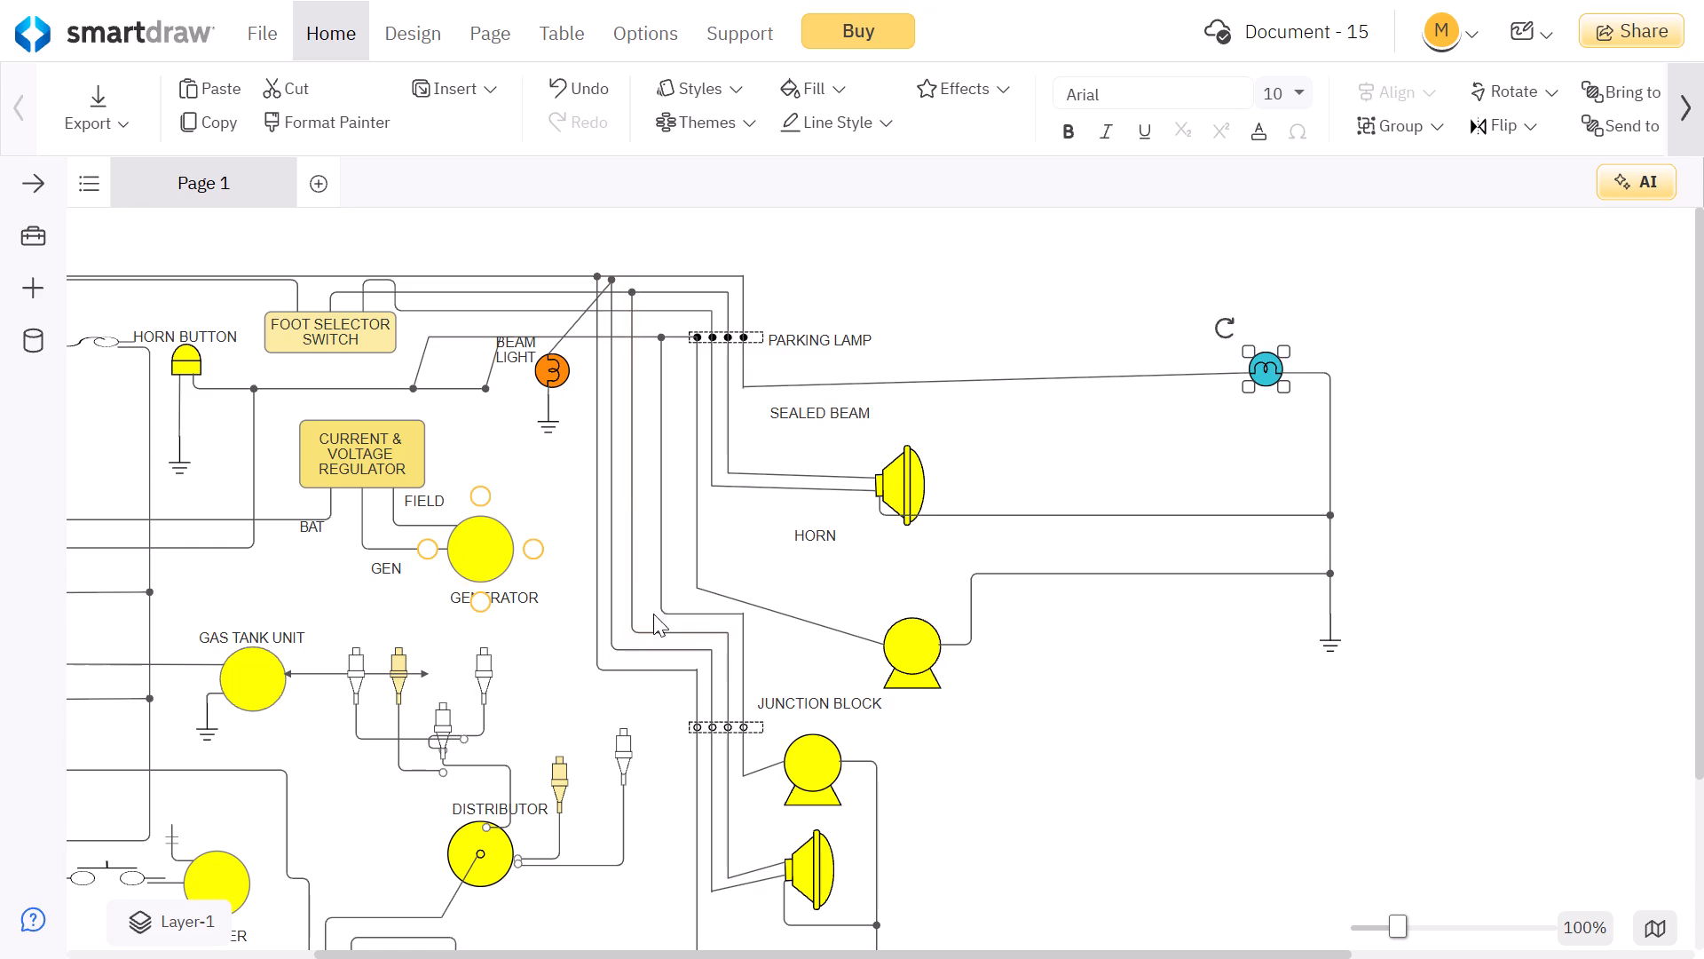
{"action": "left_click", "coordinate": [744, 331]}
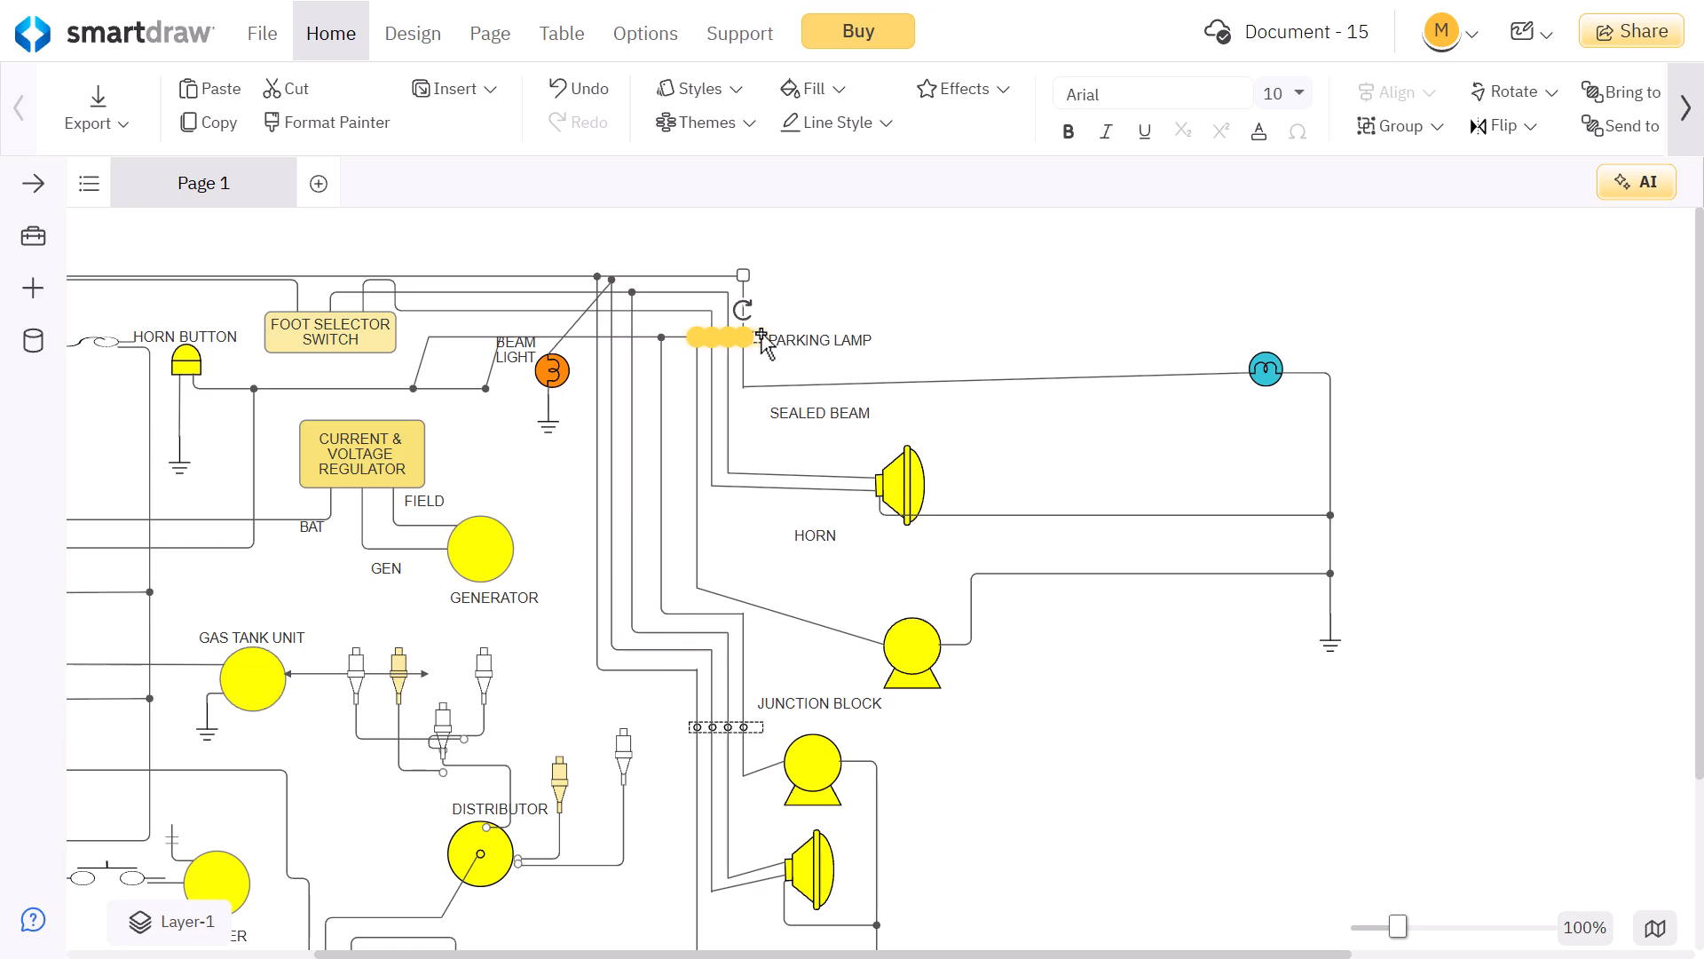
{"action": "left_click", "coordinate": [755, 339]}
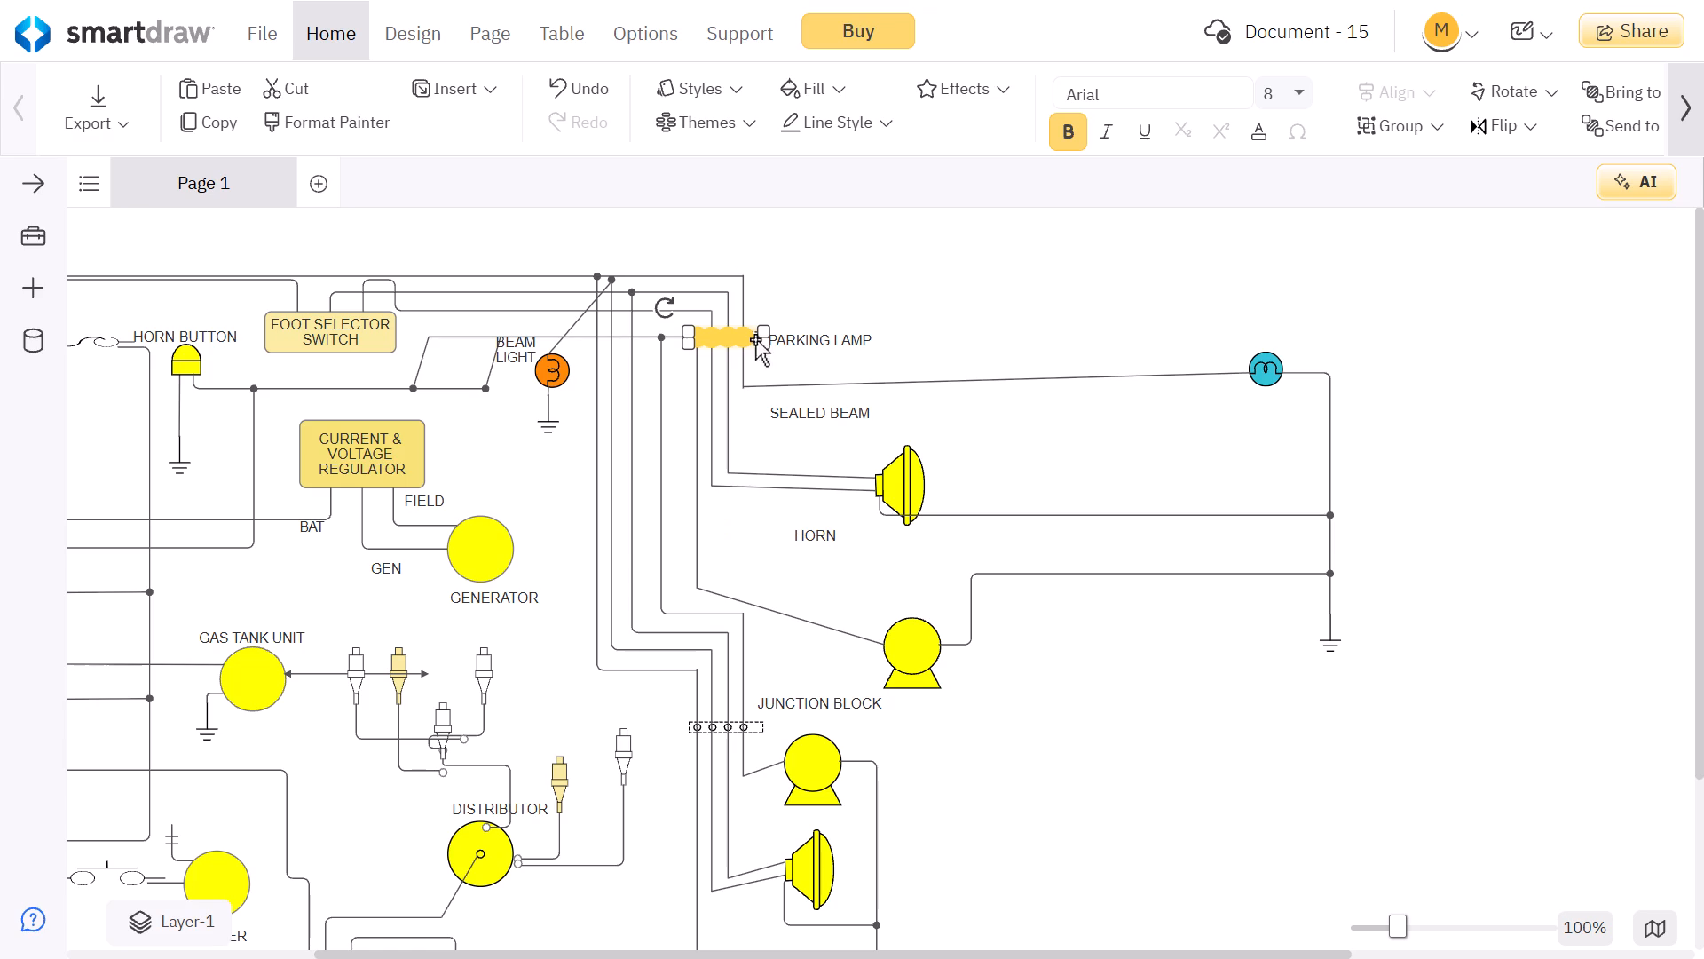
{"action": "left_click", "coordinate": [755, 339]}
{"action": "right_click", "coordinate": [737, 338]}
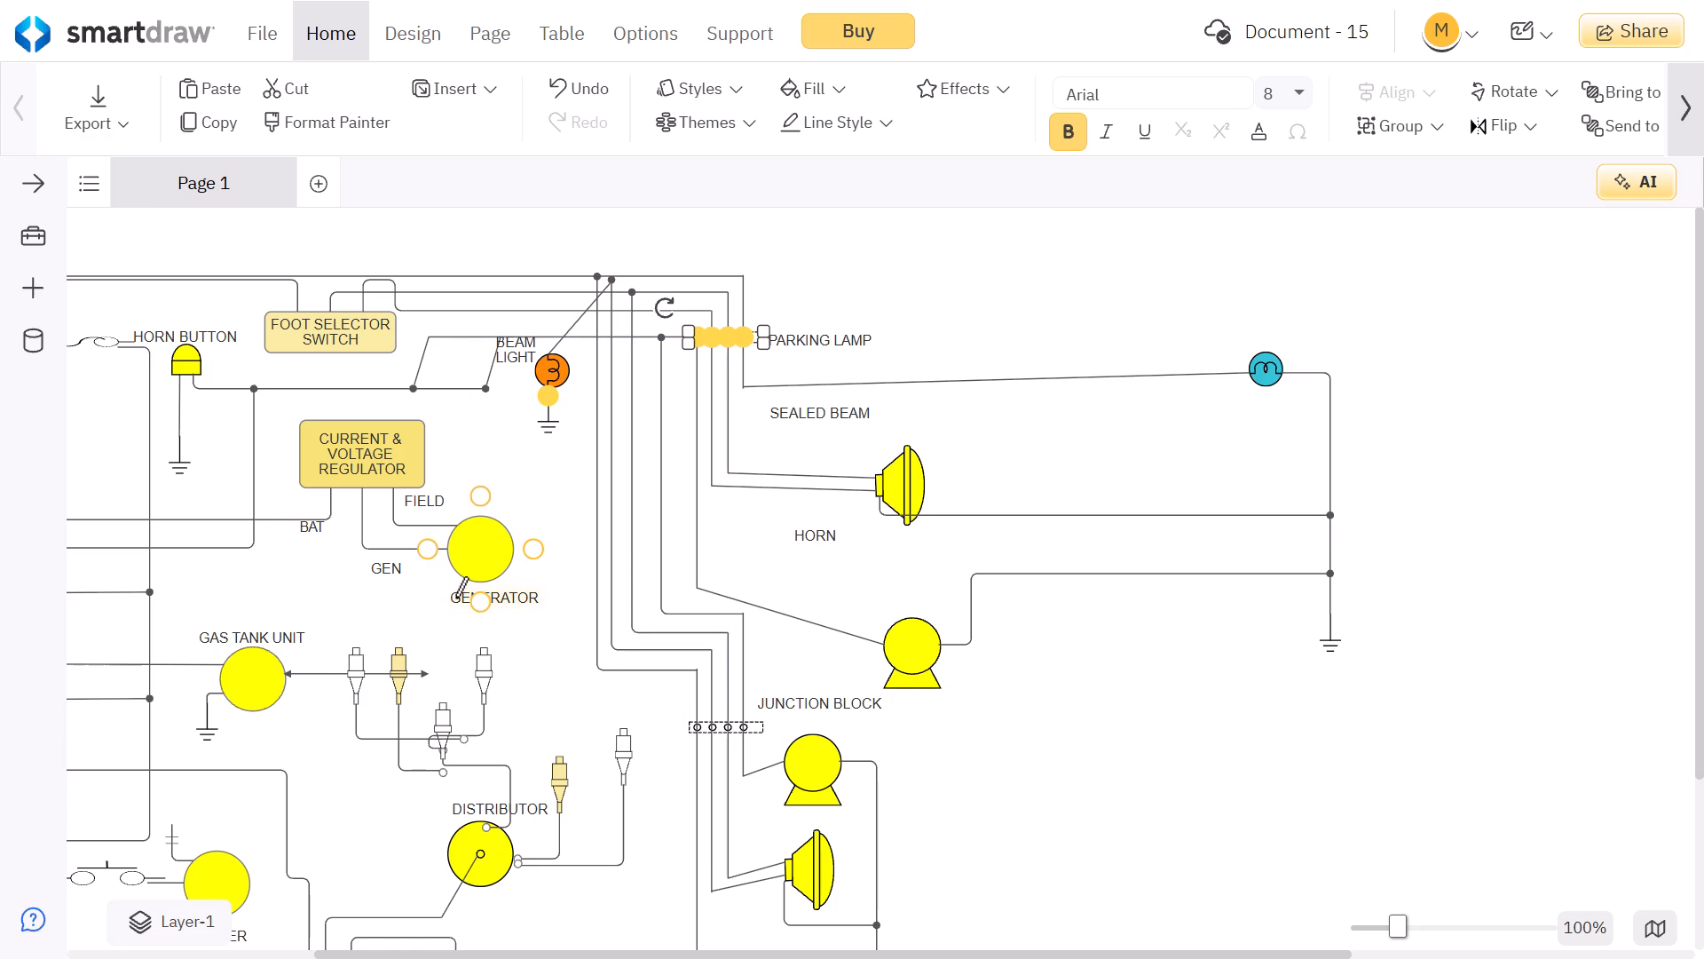
Add an arrow connector between the rightmost and middle spark plugs of the upper row.
{"action": "scroll", "coordinate": [455, 598], "scroll_direction": "right", "scroll_amount": 1}
{"action": "left_click", "coordinate": [524, 671]}
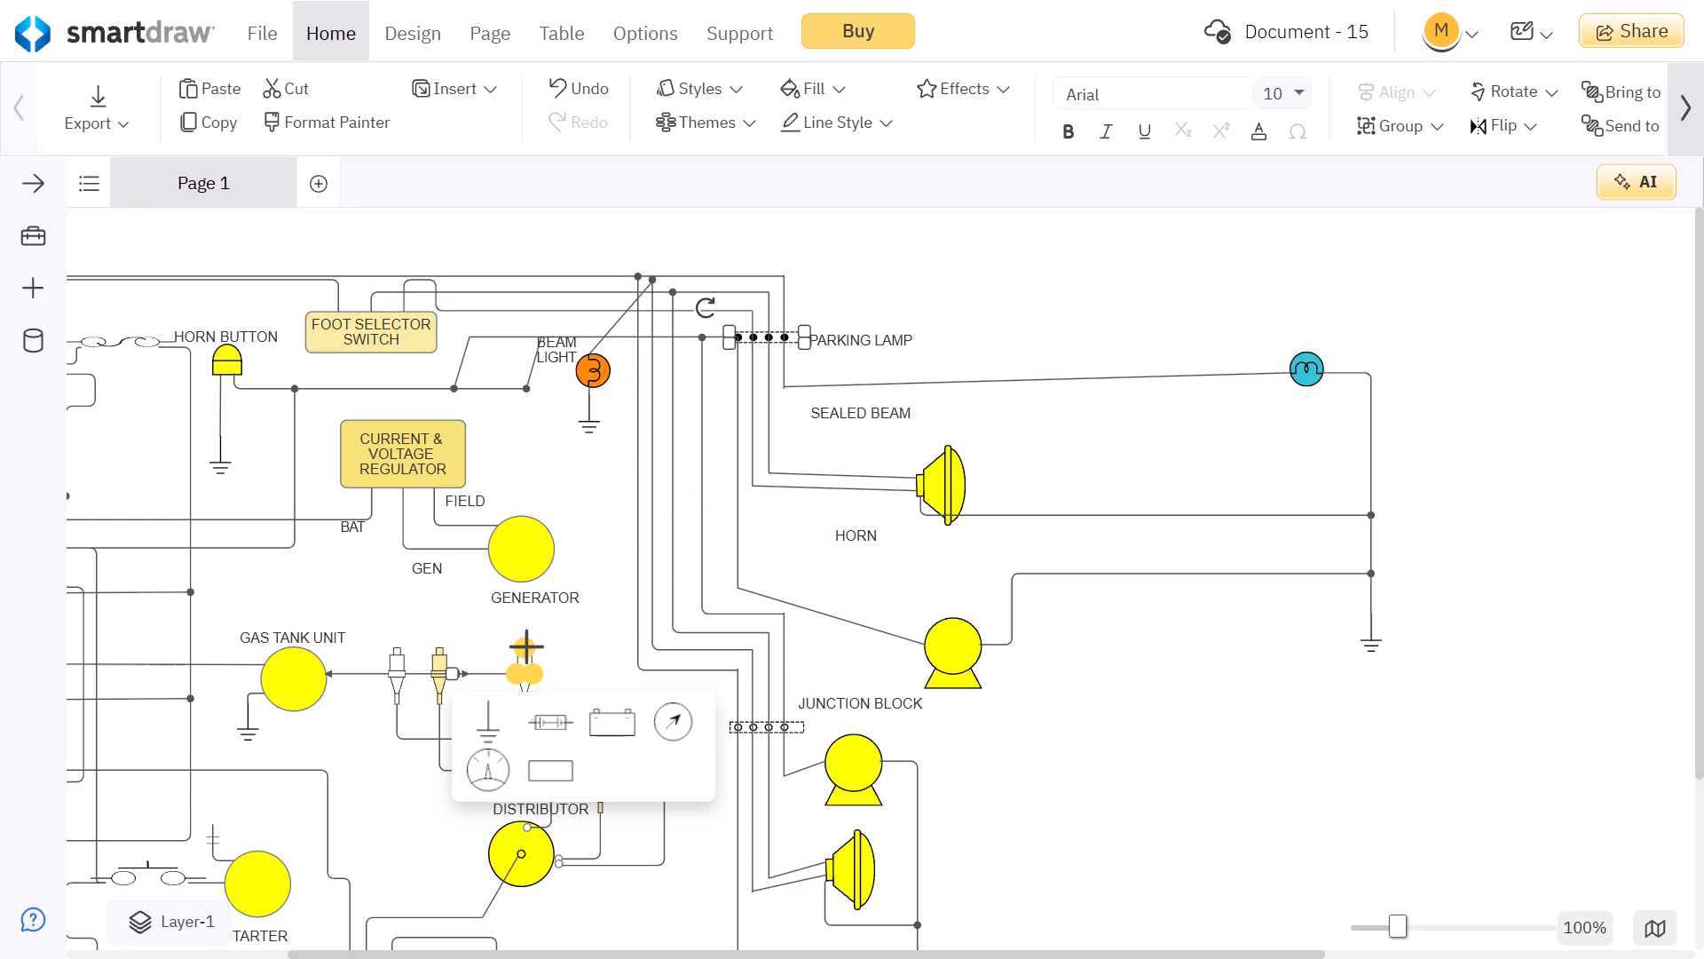
{"action": "left_click", "coordinate": [571, 627]}
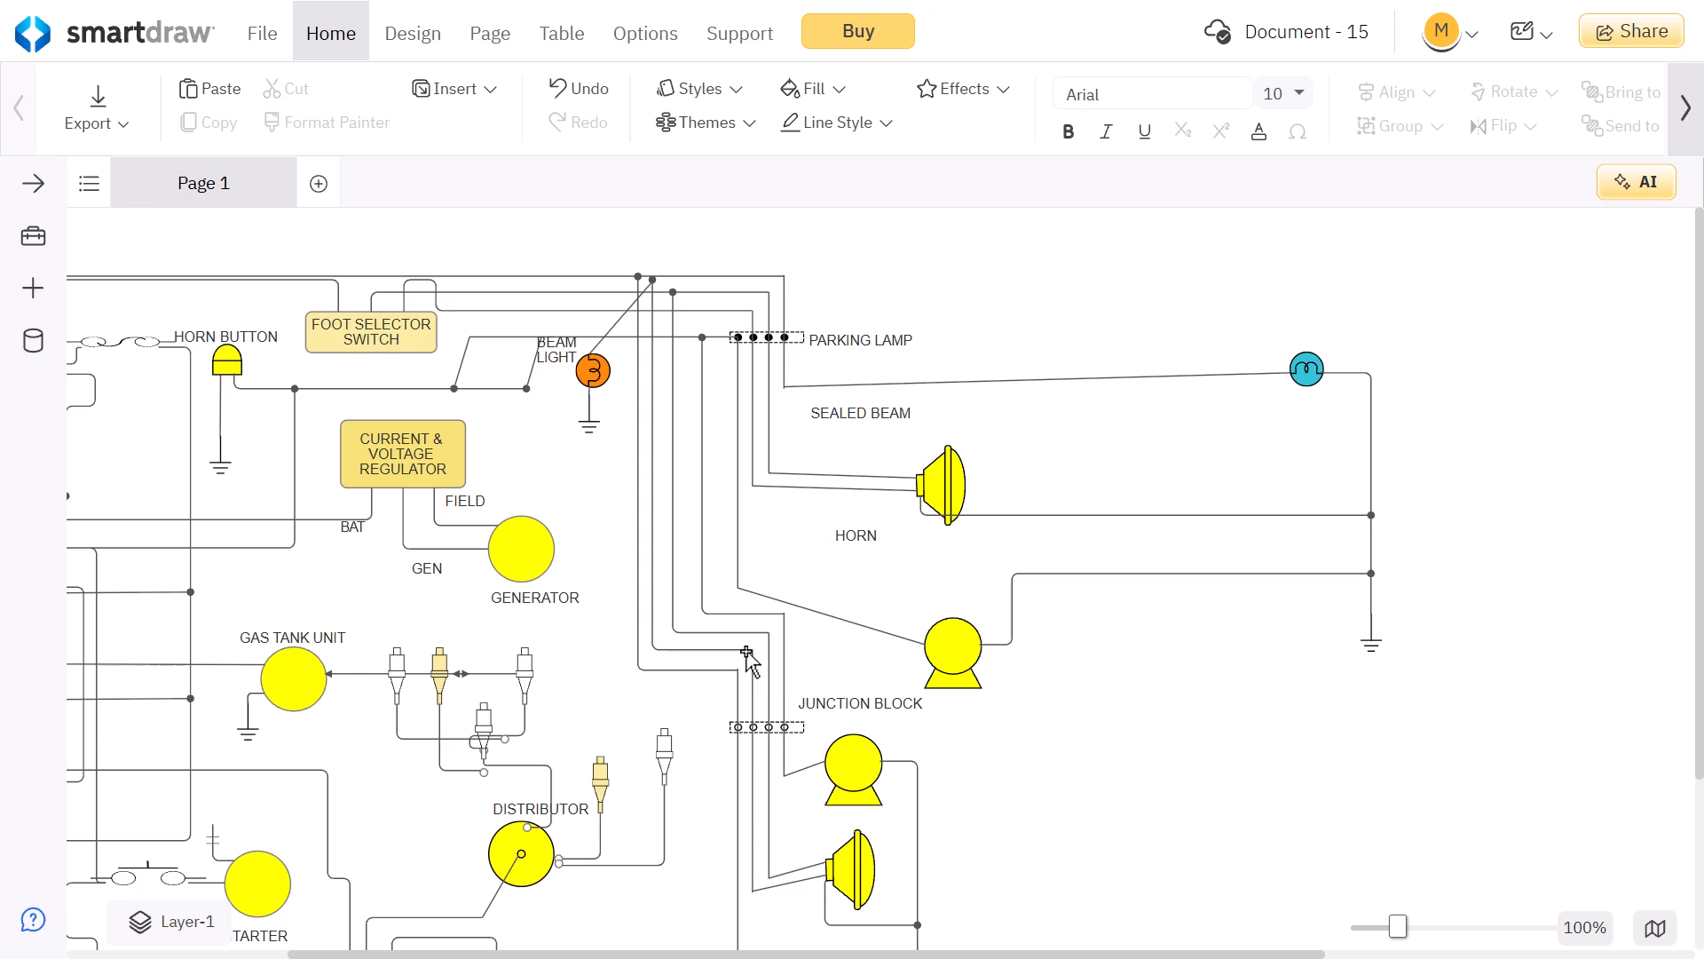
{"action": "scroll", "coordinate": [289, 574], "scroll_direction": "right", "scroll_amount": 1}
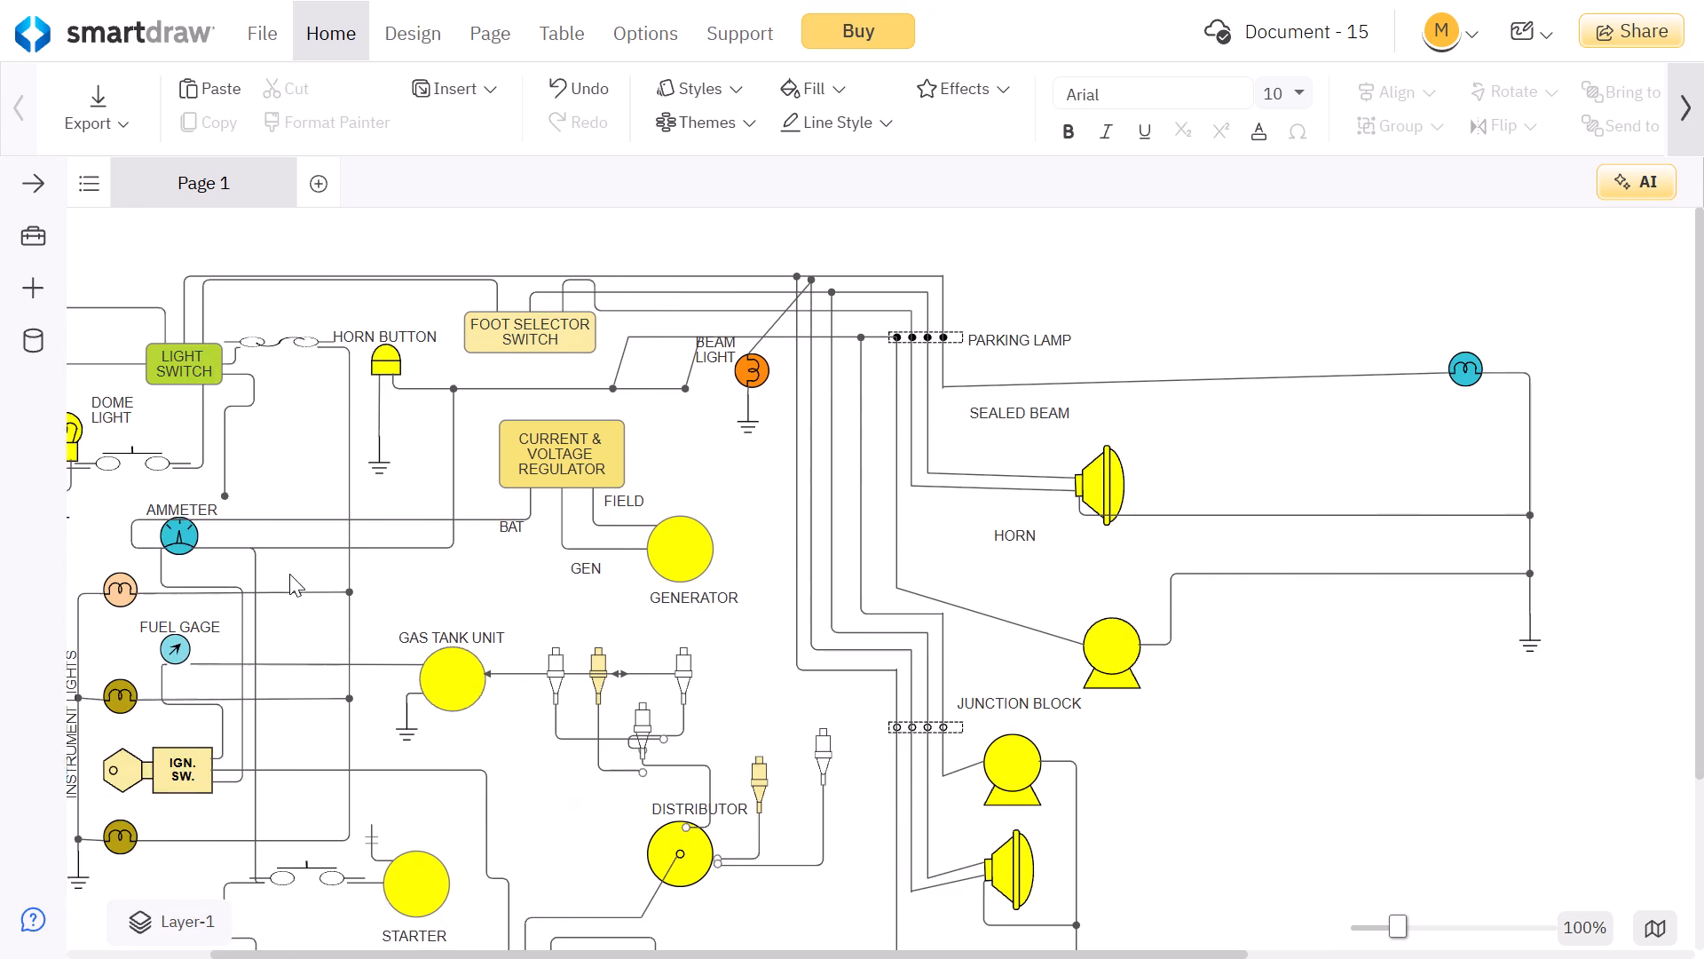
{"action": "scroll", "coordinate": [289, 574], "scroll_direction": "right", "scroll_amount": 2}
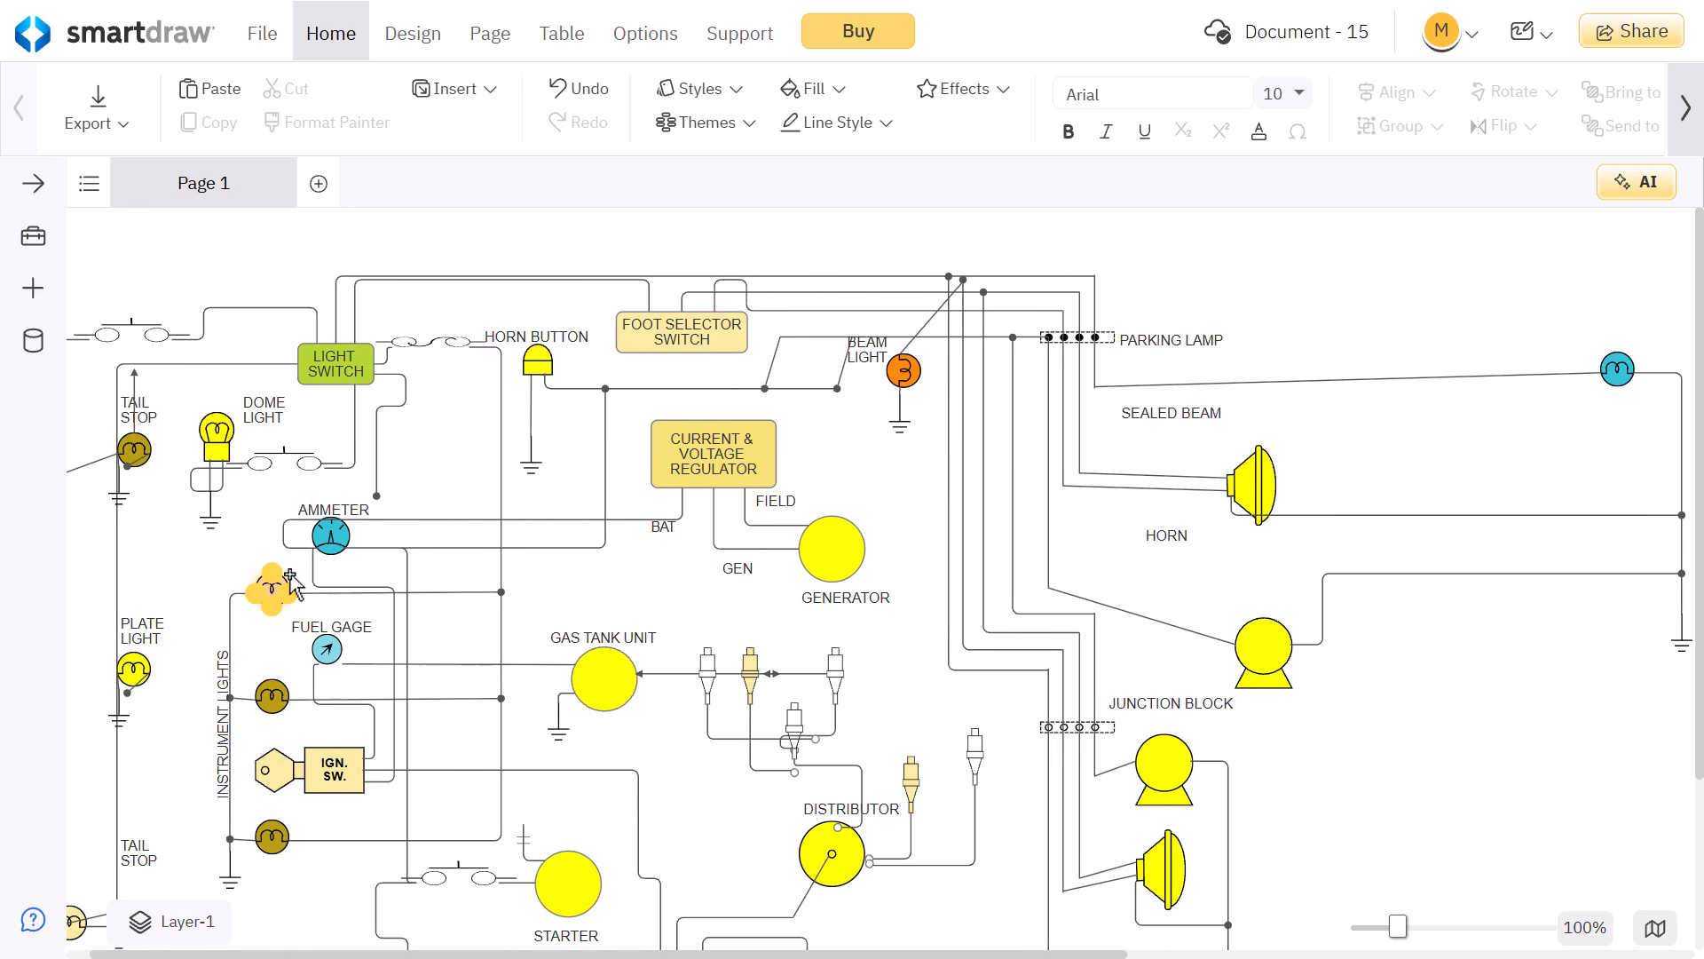
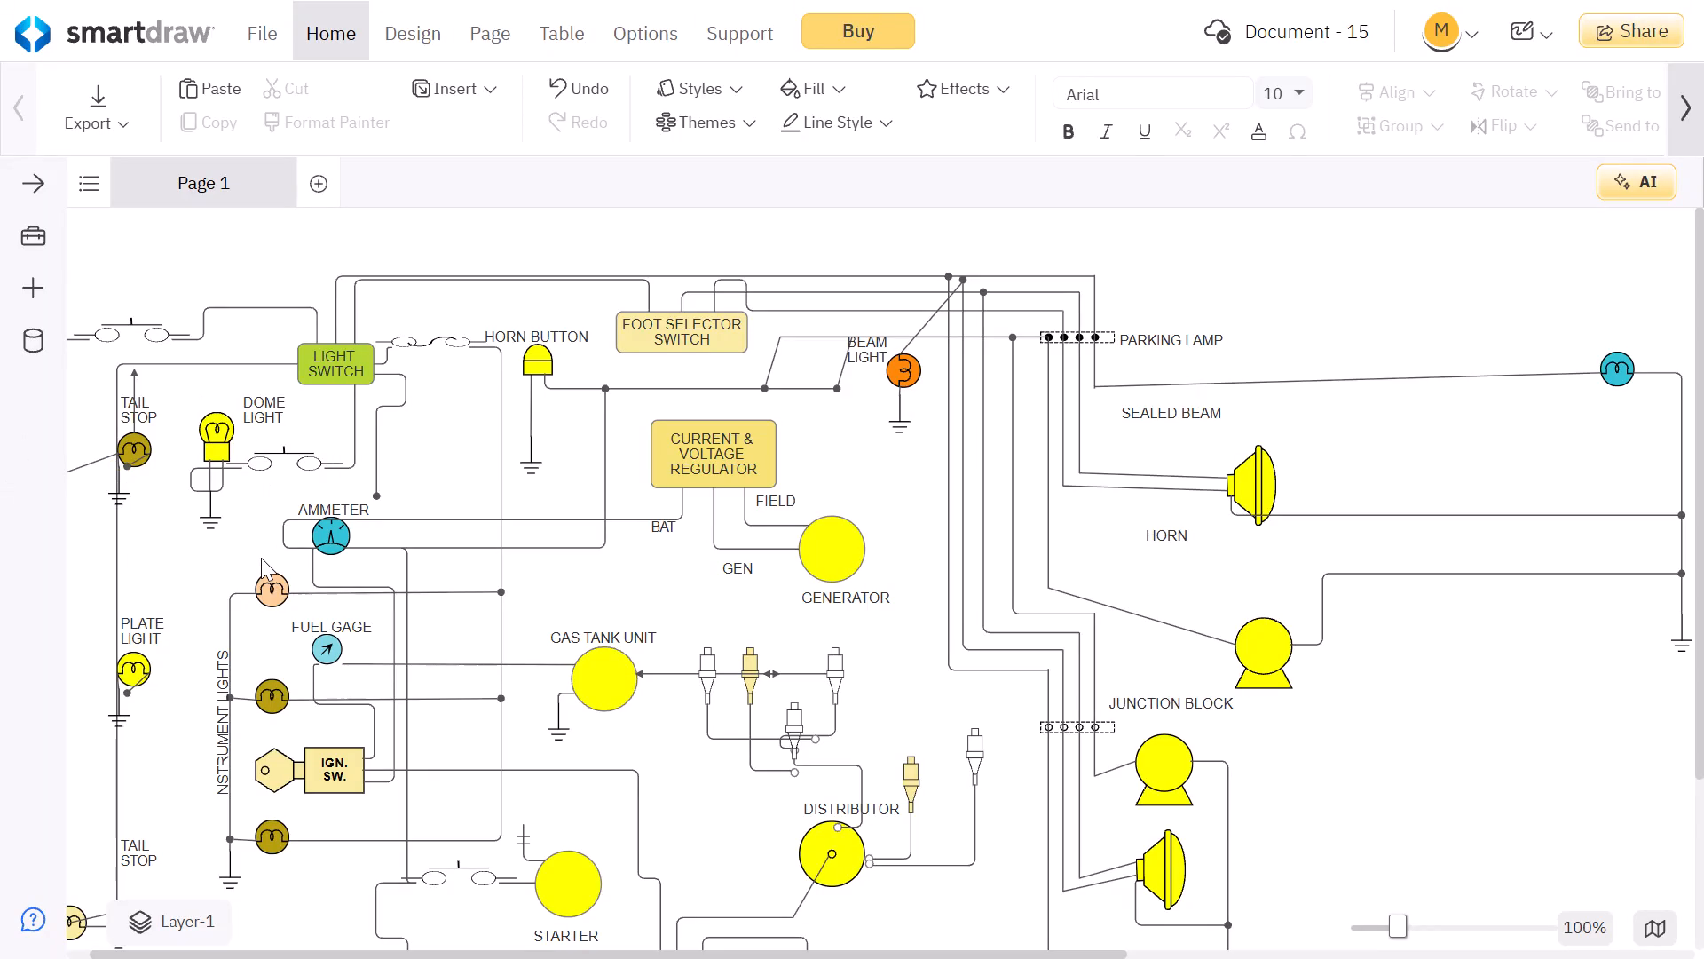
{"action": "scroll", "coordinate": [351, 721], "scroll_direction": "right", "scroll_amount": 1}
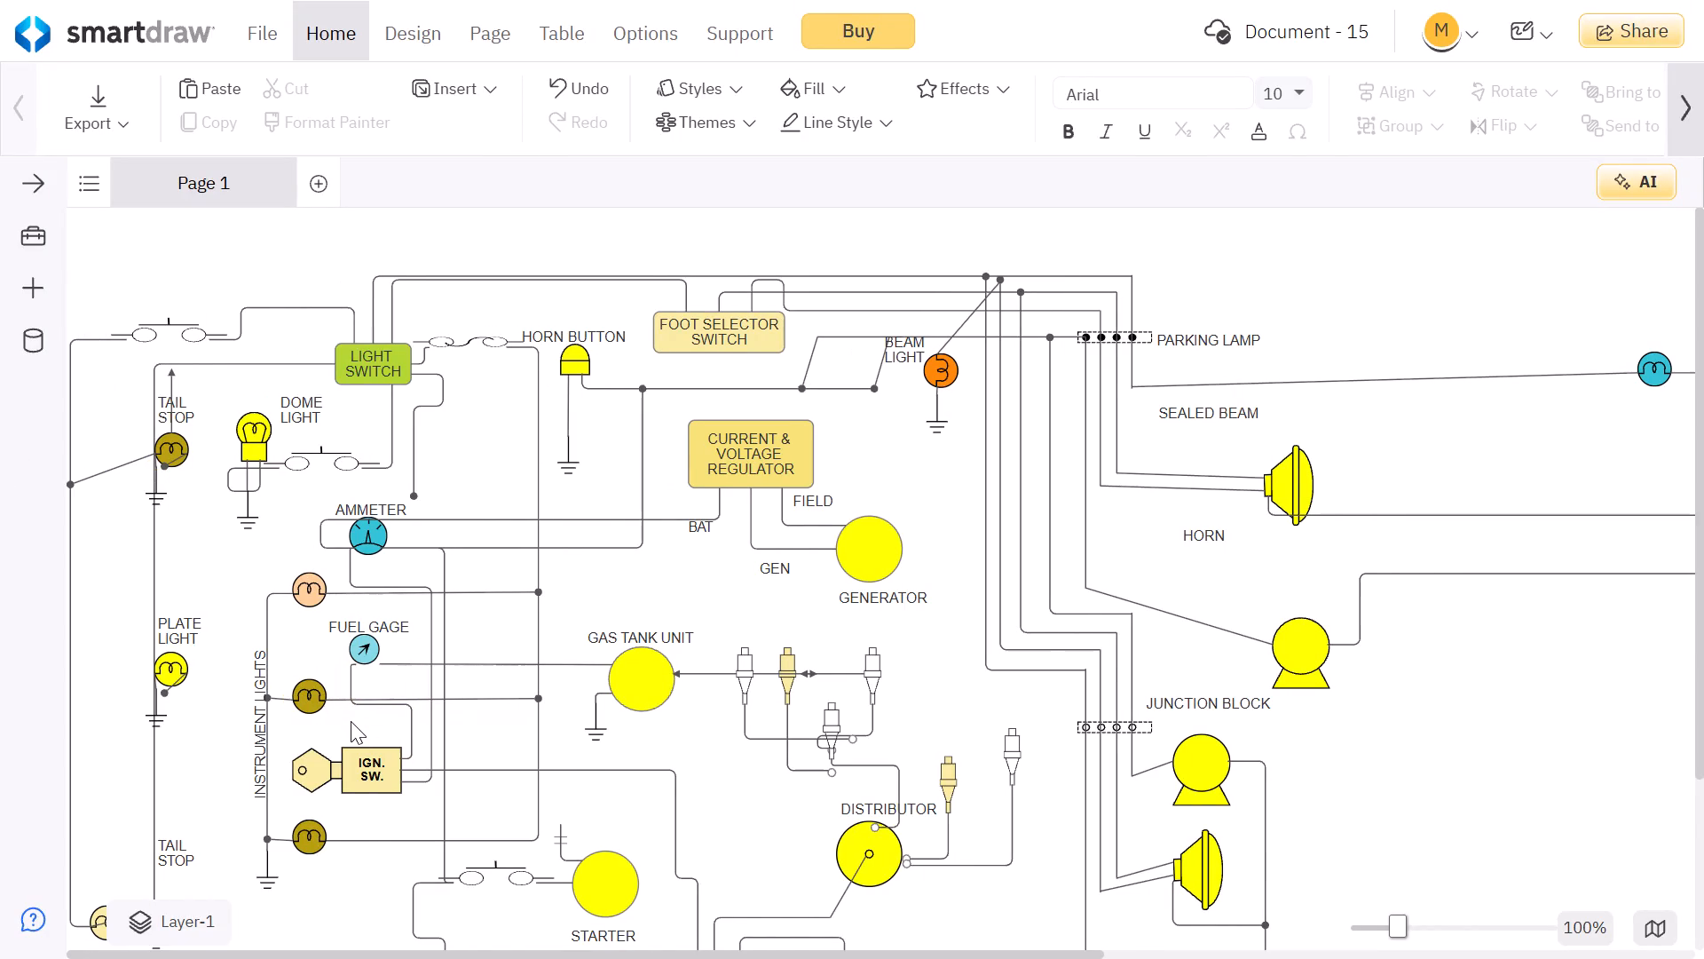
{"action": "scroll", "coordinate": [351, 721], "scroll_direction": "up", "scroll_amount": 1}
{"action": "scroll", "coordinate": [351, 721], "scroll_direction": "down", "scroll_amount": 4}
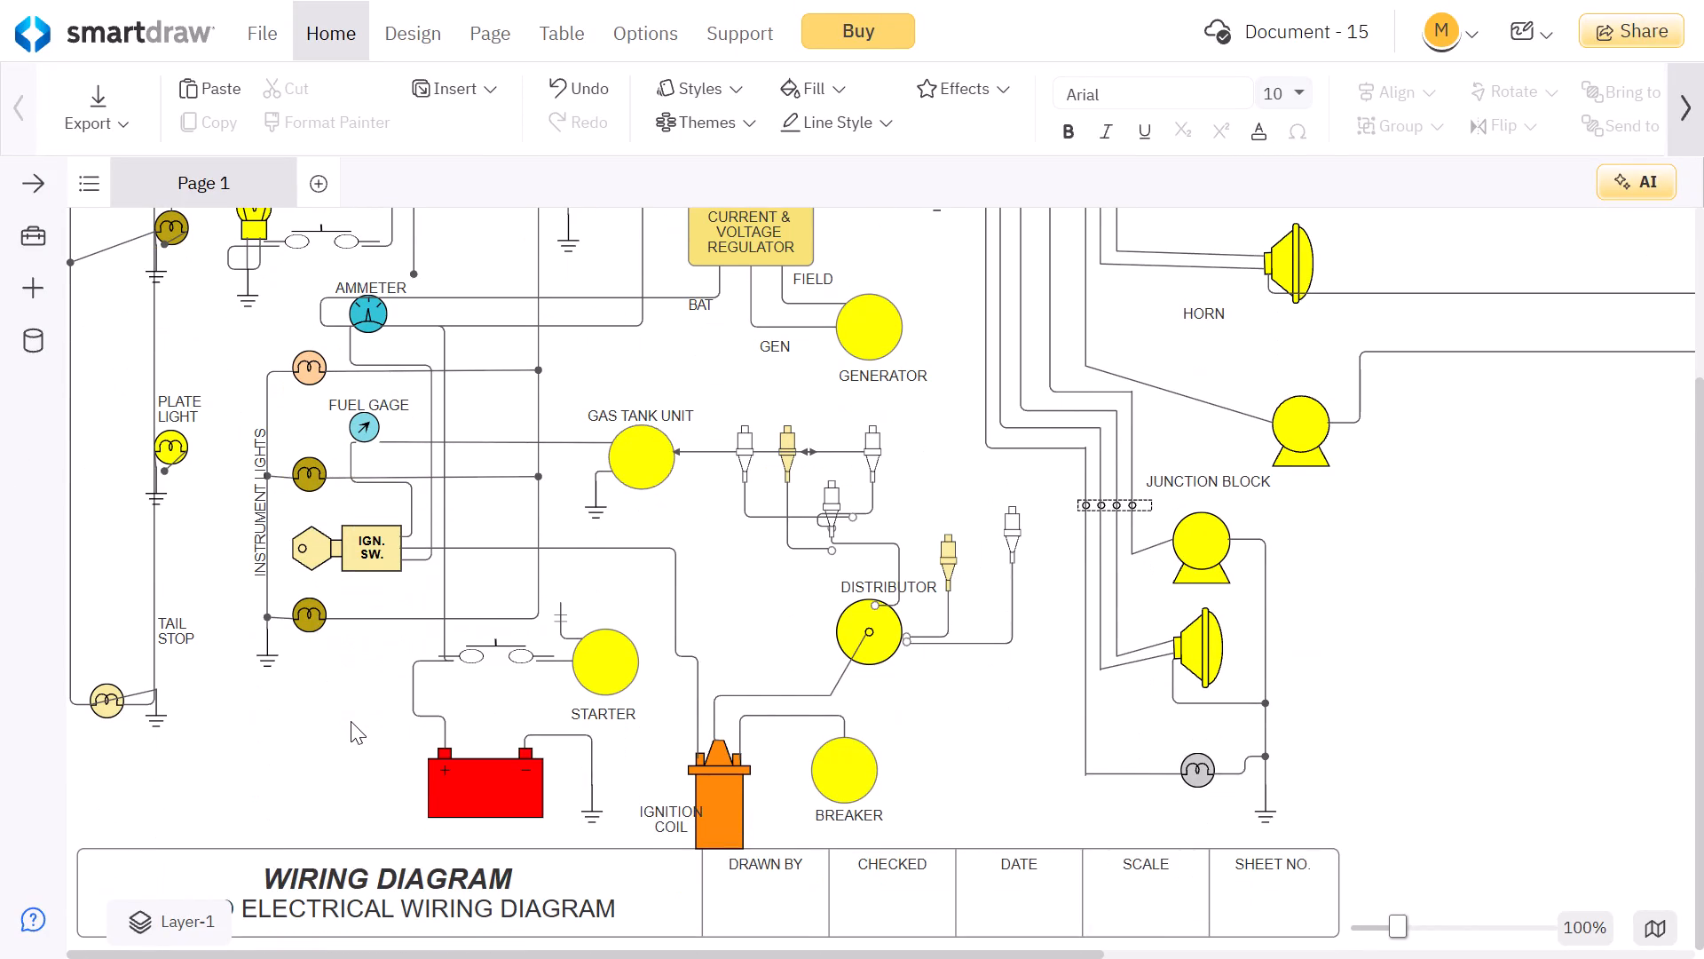
Exit the browser's full-screen mode.
{"action": "key", "text": "F11"}
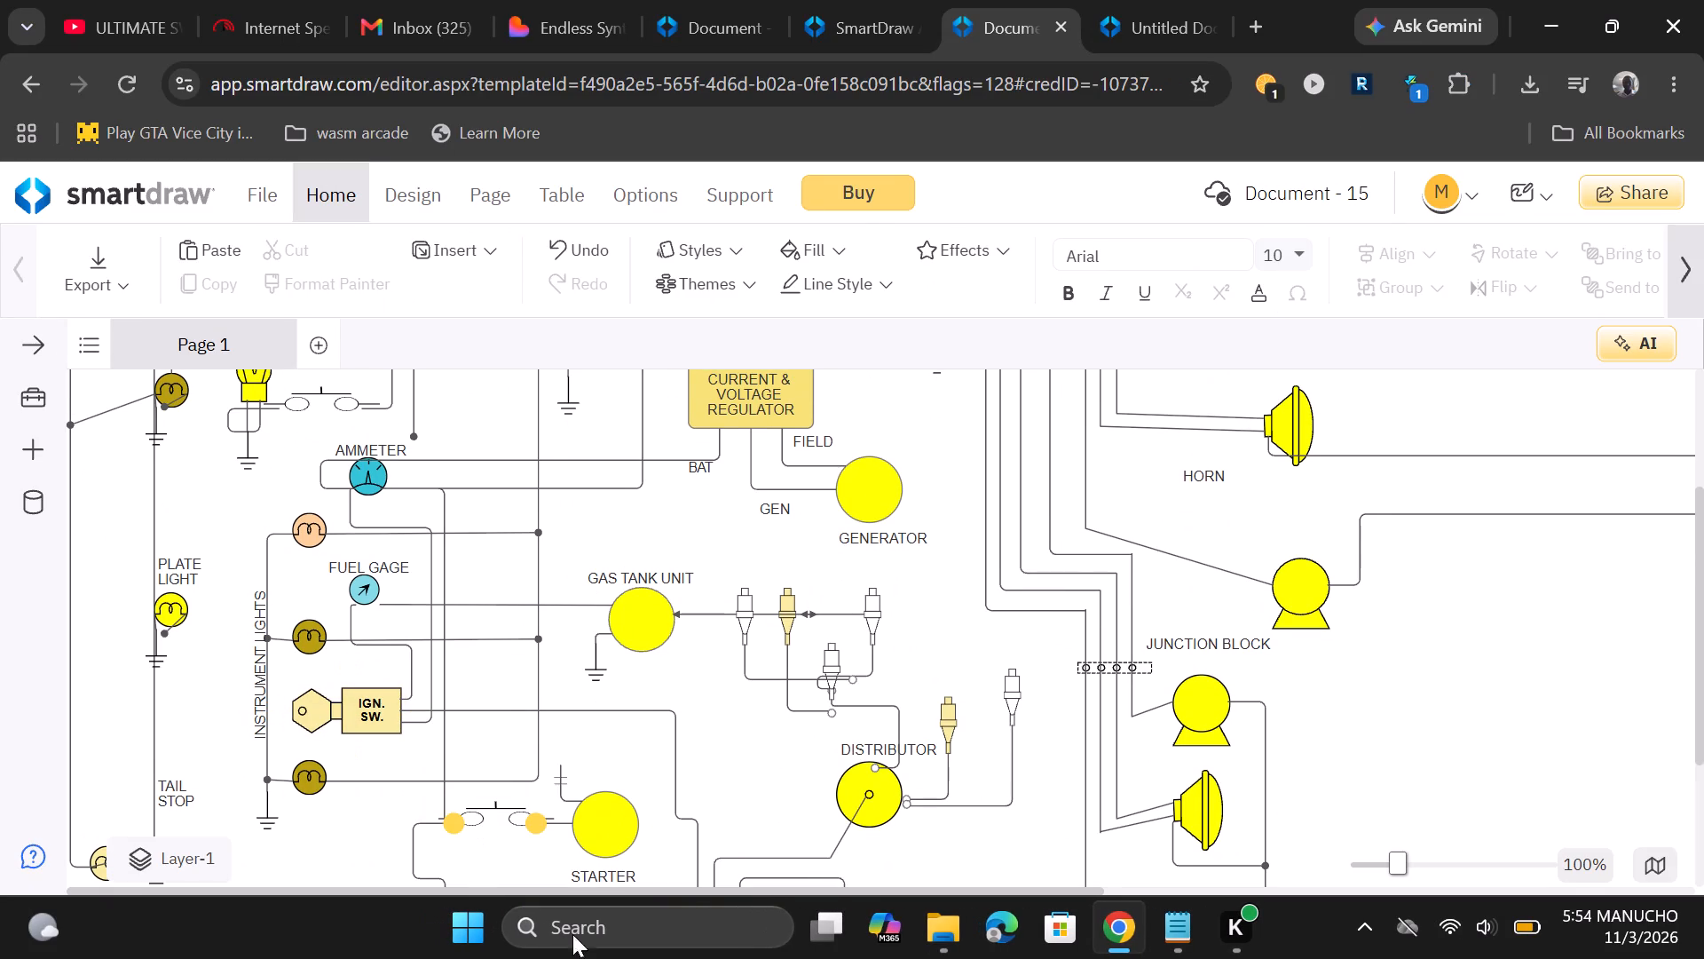